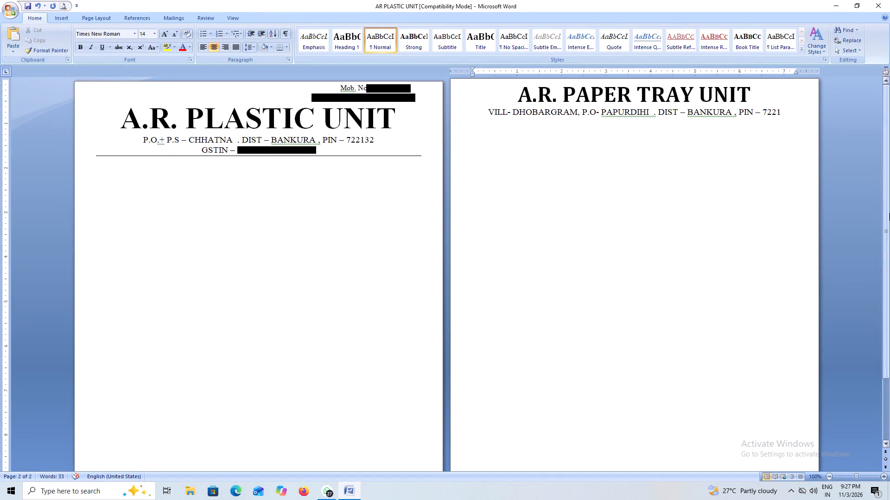
# Complete the postal code in the A.R. PAPER TRAY UNIT address line with the digits 32 and start a new line below.
pyautogui.write('32')
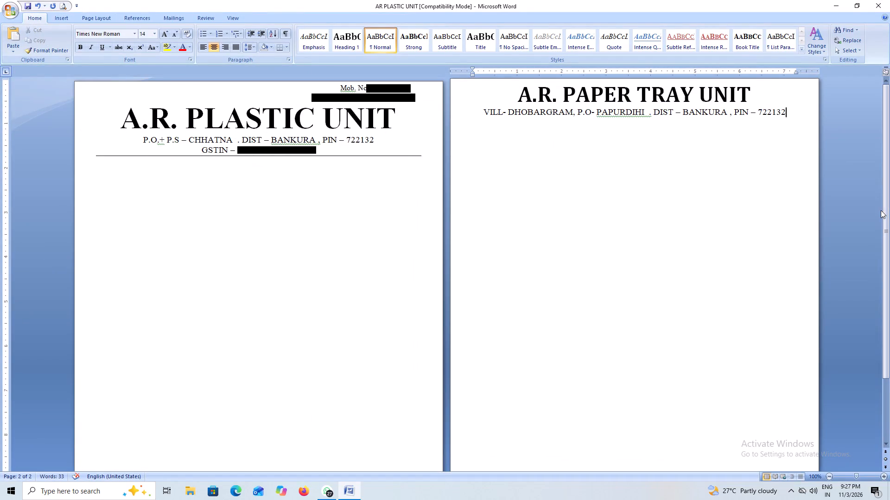
pyautogui.press('Return')
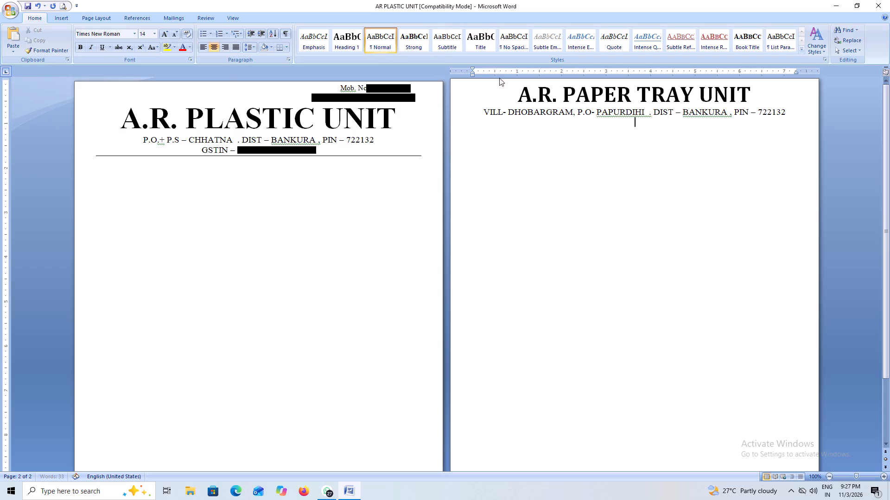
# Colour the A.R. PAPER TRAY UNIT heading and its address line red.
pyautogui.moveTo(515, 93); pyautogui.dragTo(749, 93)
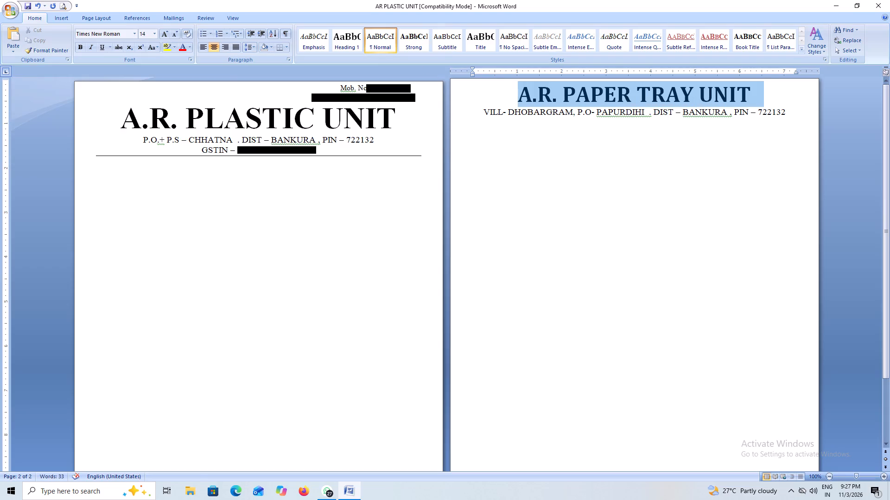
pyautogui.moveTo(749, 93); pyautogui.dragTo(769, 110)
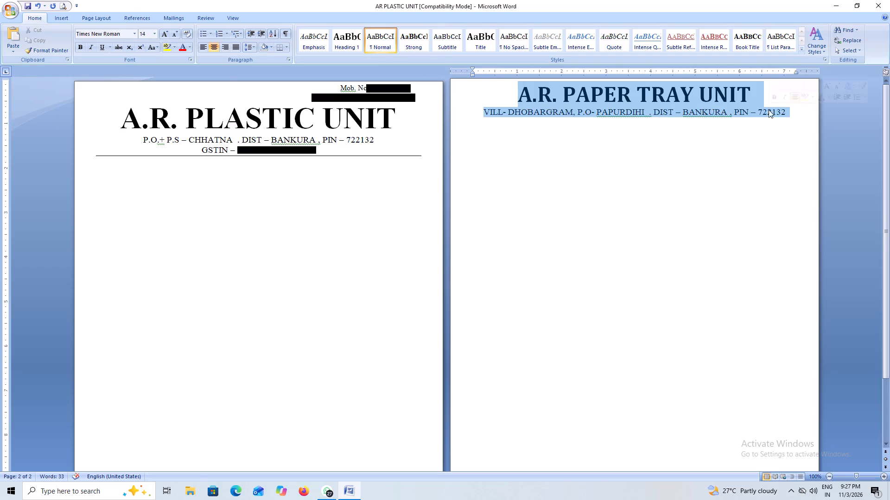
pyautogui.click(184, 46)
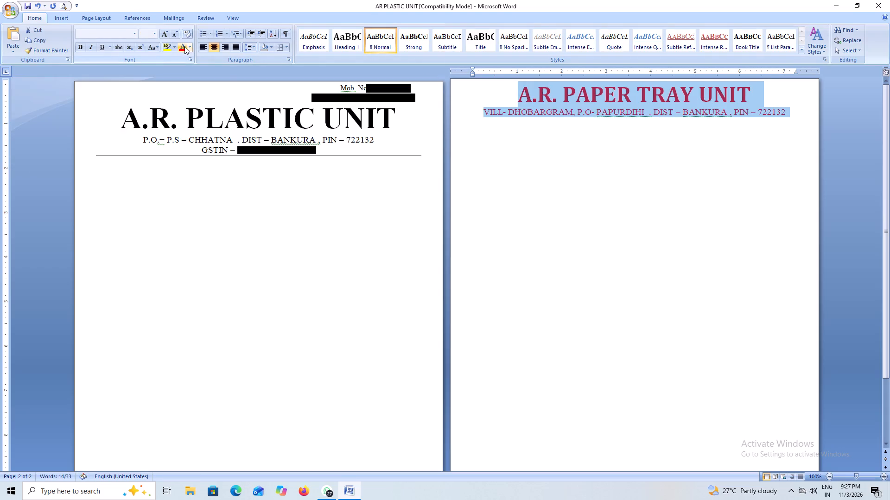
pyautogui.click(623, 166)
# Change the font colour of the A.R. PAPER TRAY UNIT heading to the standard purple.
pyautogui.moveTo(513, 89); pyautogui.dragTo(706, 89)
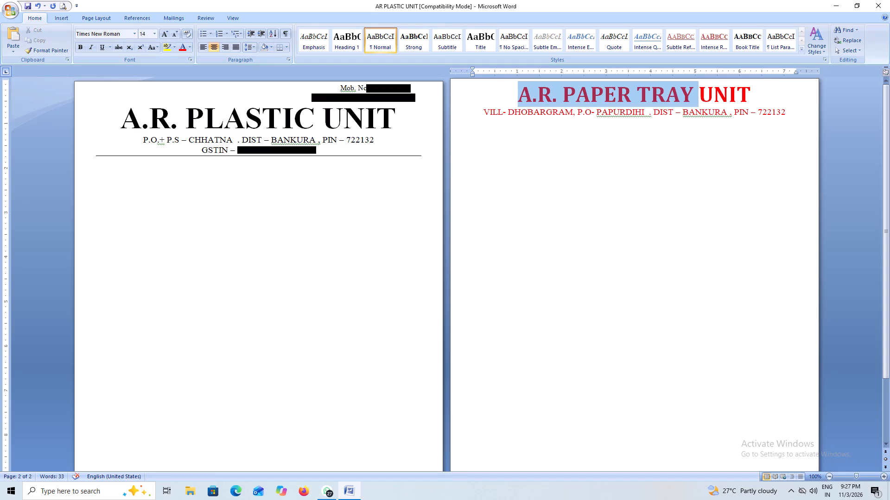
pyautogui.moveTo(706, 89); pyautogui.dragTo(755, 89)
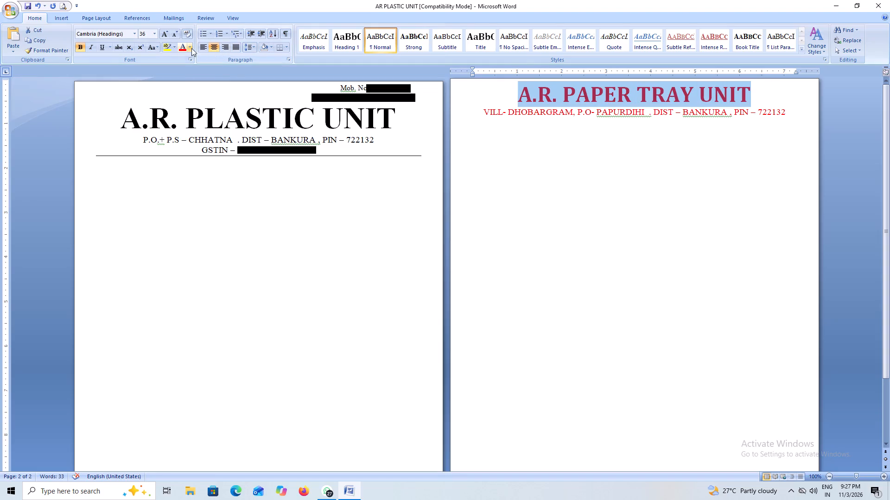
pyautogui.click(190, 46)
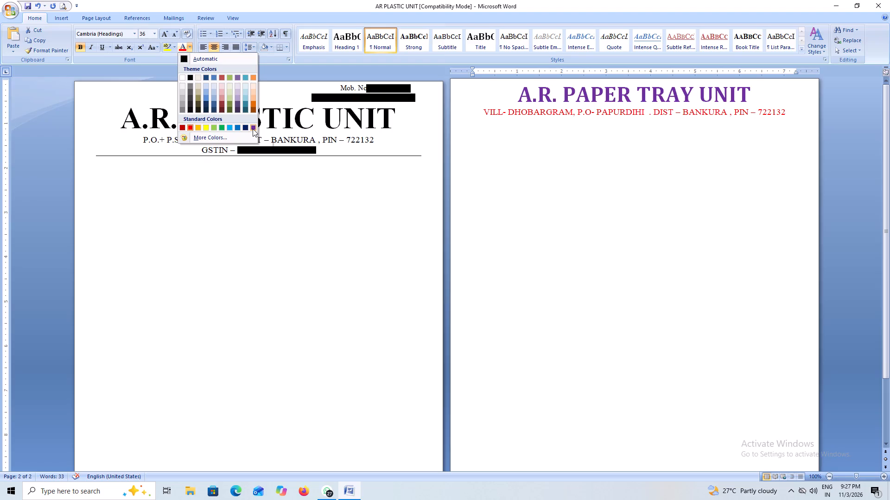
pyautogui.click(253, 129)
pyautogui.click(667, 150)
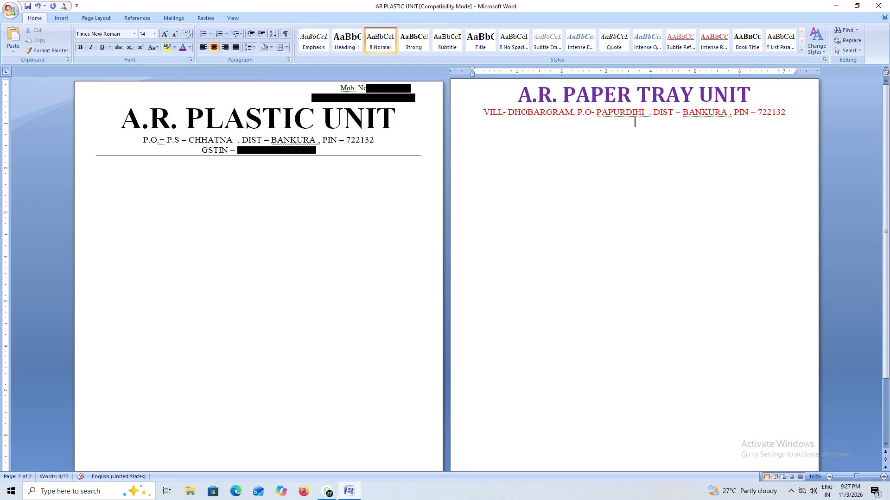
# Change the font colour of the address line under A.R. PAPER TRAY UNIT to the dark red theme shade.
pyautogui.moveTo(483, 115); pyautogui.dragTo(775, 114)
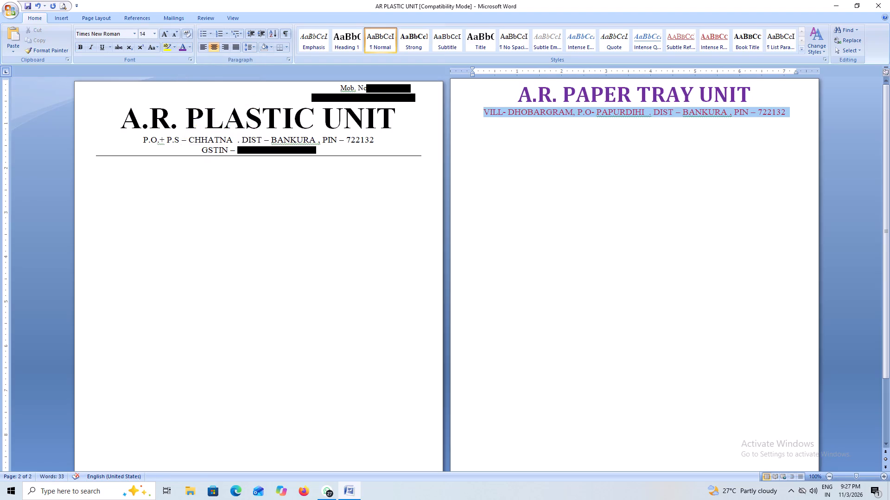
pyautogui.moveTo(775, 114); pyautogui.dragTo(771, 111)
pyautogui.click(187, 46)
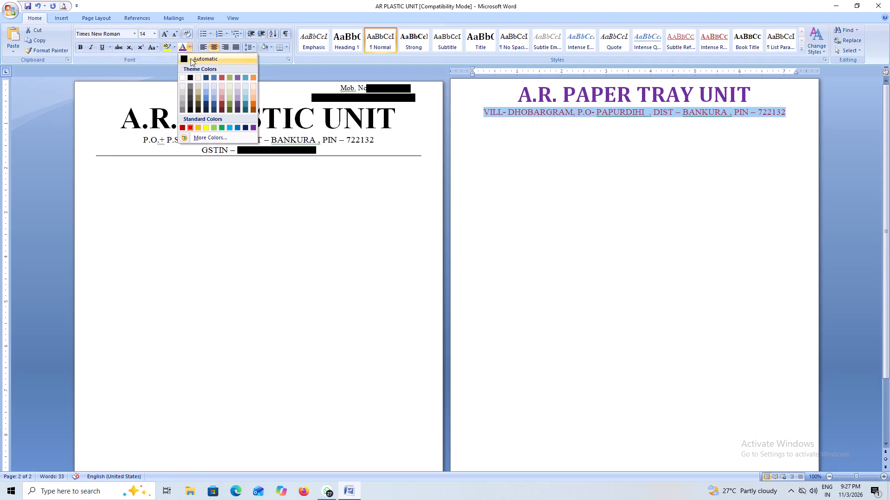
pyautogui.click(221, 105)
pyautogui.click(600, 196)
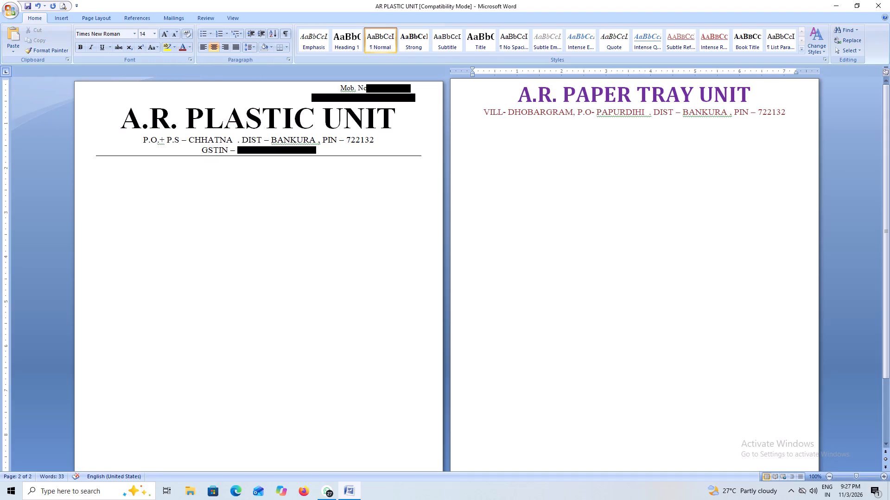
# Copy the two contact lines starting with Mob. No from the A.R. PLASTIC UNIT page above the A.R. PAPER TRAY UNIT heading, indented towards the right margin.
pyautogui.click(516, 94)
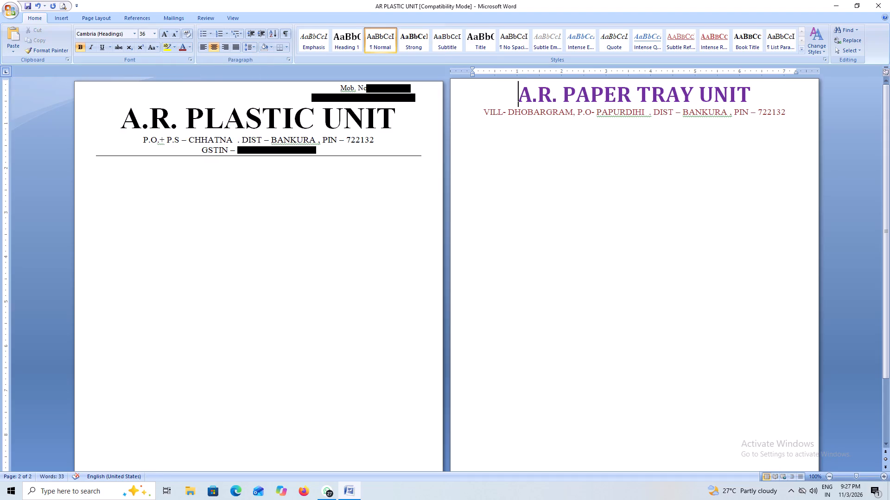
pyautogui.press('Return')
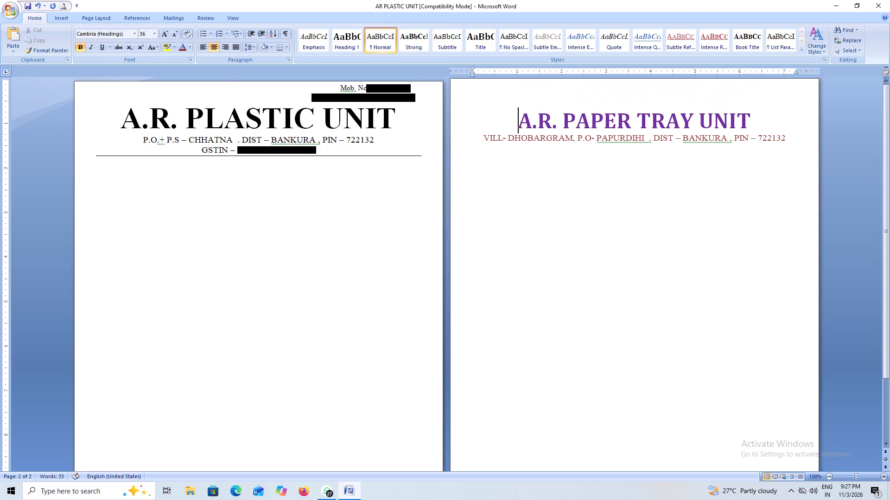
pyautogui.moveTo(334, 87); pyautogui.dragTo(407, 99)
pyautogui.hotkey('ctrl', 'c')
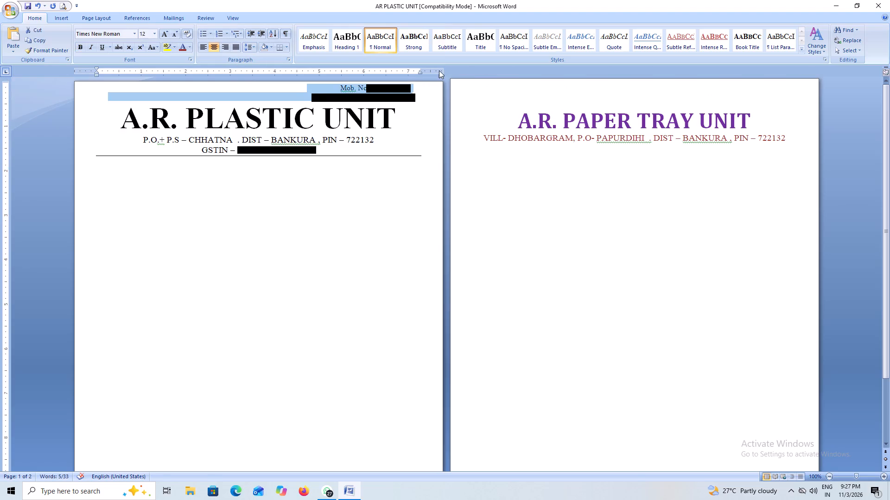
pyautogui.click(727, 90)
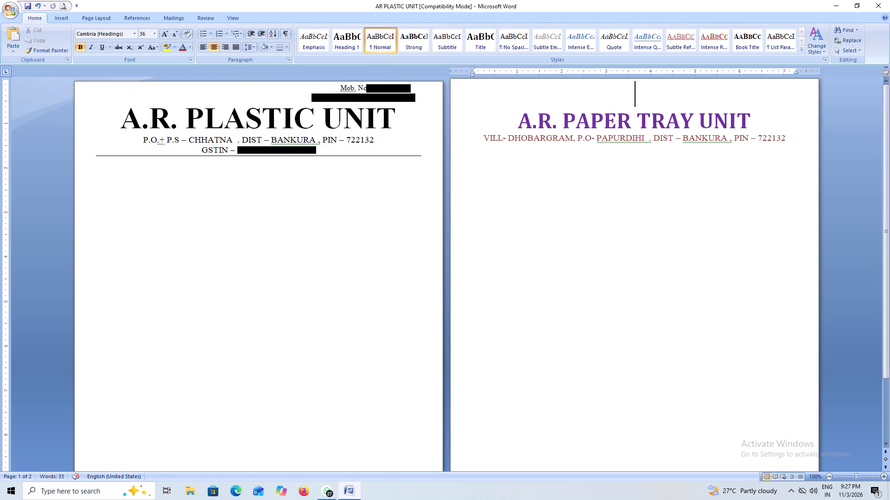
pyautogui.press('Tab')
pyautogui.press('Tab')
pyautogui.press('Tab')
pyautogui.press('Tab')
pyautogui.press('Tab')
pyautogui.press('Tab')
pyautogui.hotkey('ctrl', 'v')
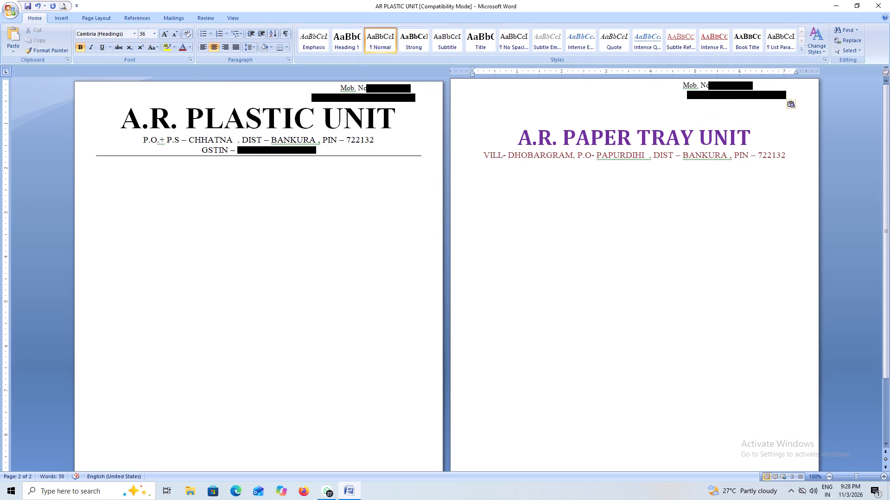
pyautogui.press('Delete')
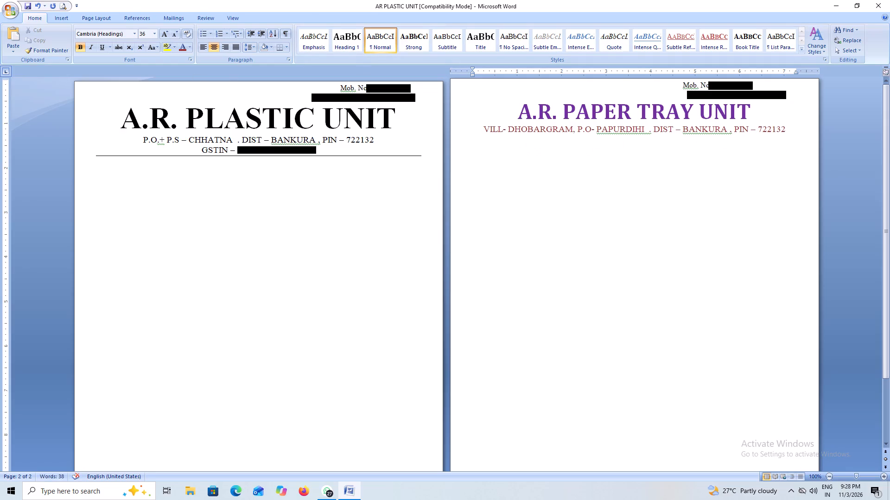
# Add a blank line after the second page's address and draw a thin rectangle about 7.63" wide and 0.1" high just beneath the address.
pyautogui.click(787, 129)
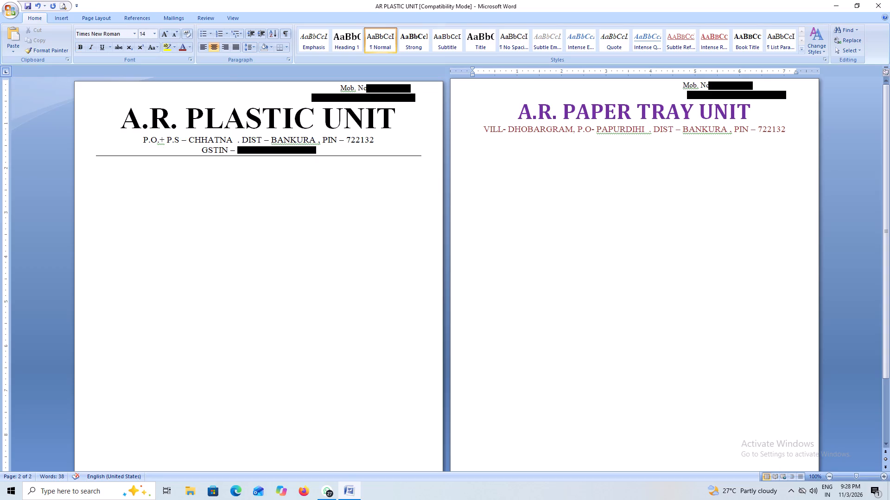
pyautogui.press('Return')
pyautogui.click(64, 19)
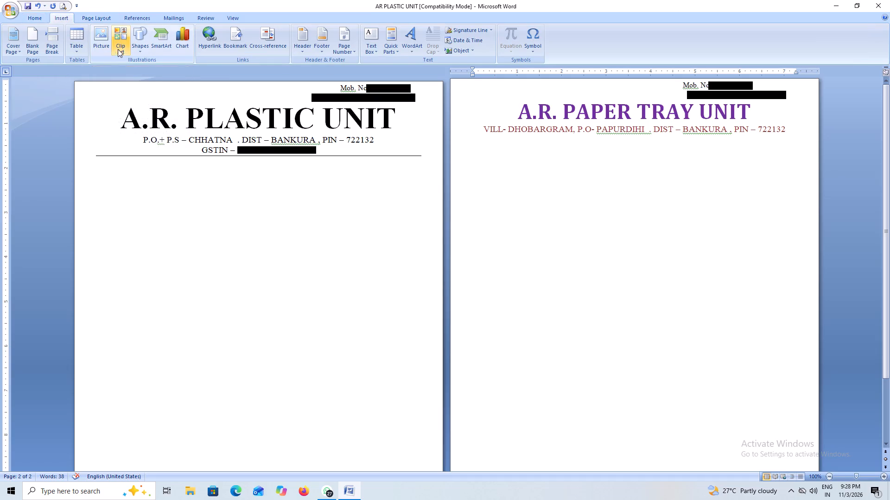
pyautogui.click(140, 50)
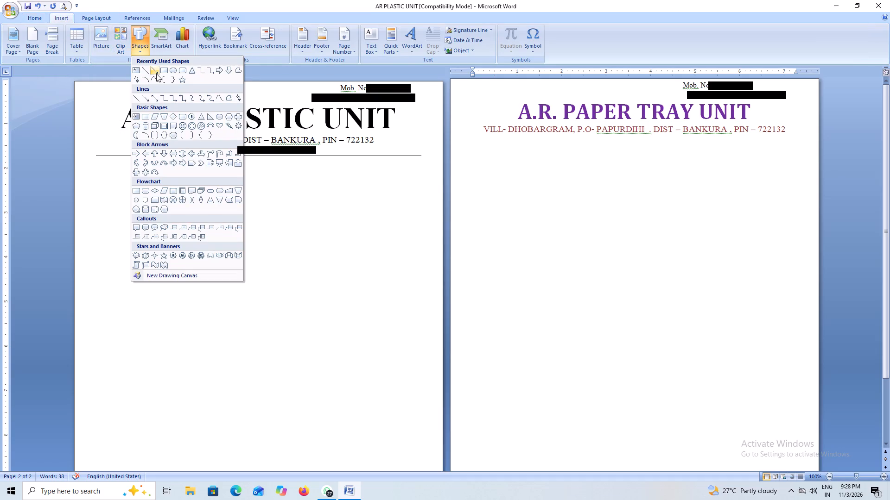
pyautogui.click(163, 71)
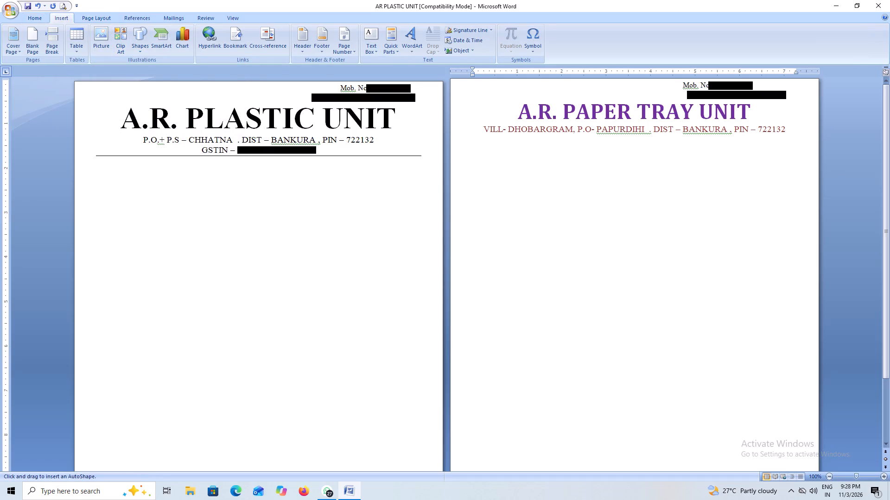
pyautogui.moveTo(464, 134); pyautogui.dragTo(745, 149)
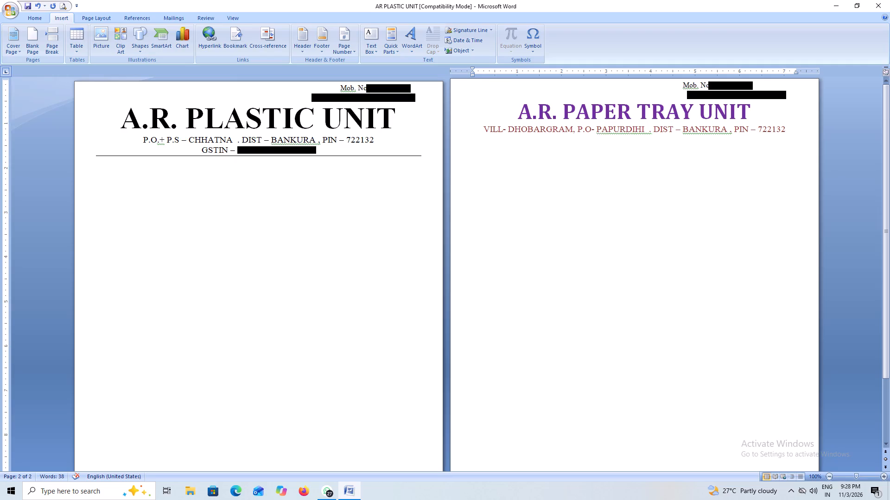
pyautogui.moveTo(745, 149); pyautogui.dragTo(802, 137)
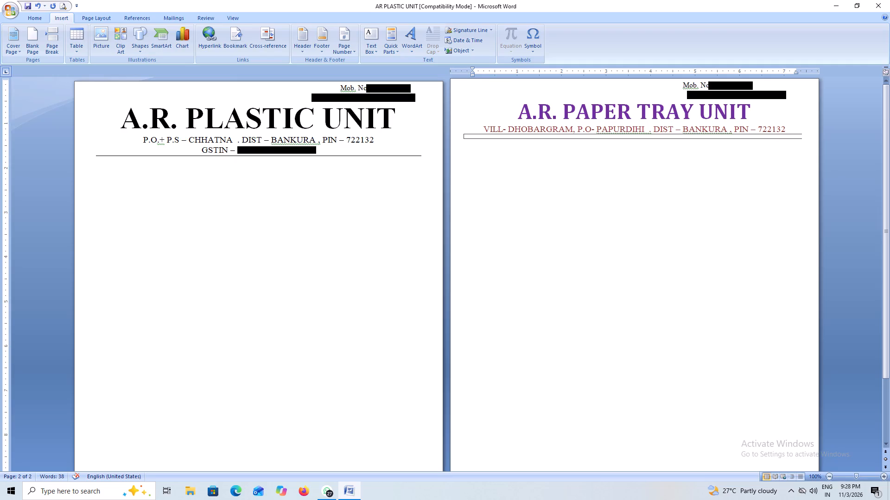
pyautogui.moveTo(802, 137); pyautogui.dragTo(803, 137)
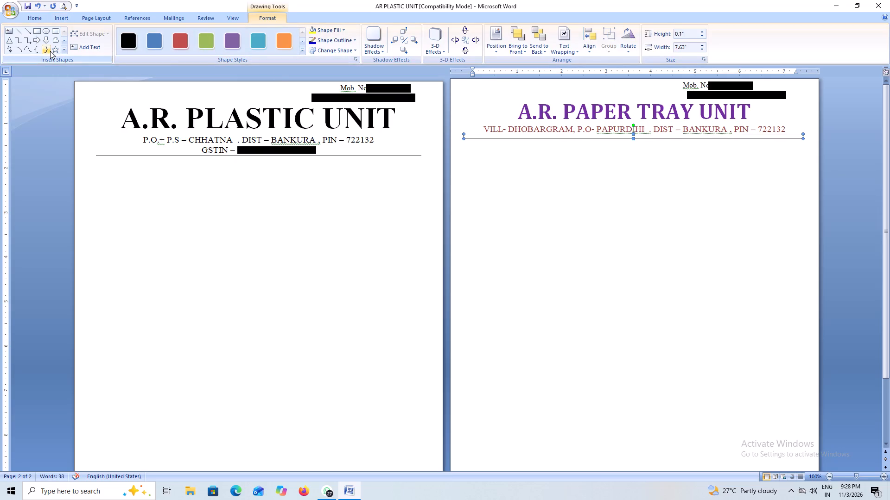
# Fill the thin rectangle under the address with the white marble texture.
pyautogui.click(343, 30)
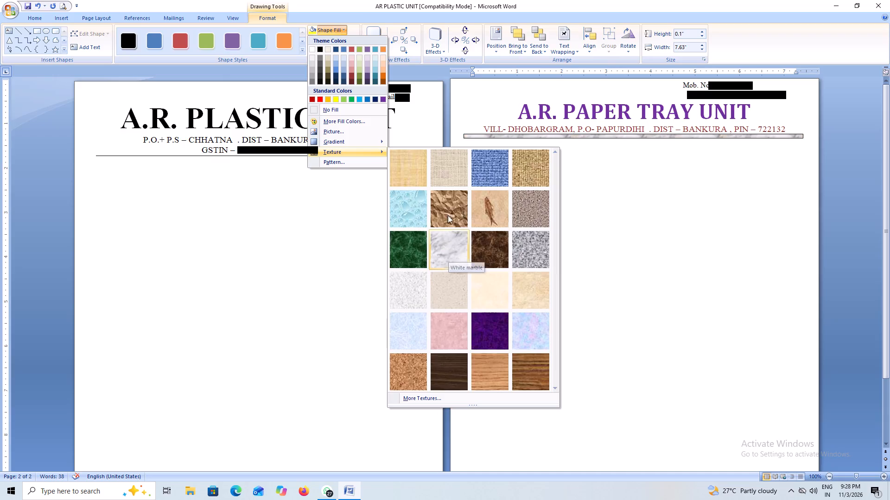
pyautogui.click(452, 239)
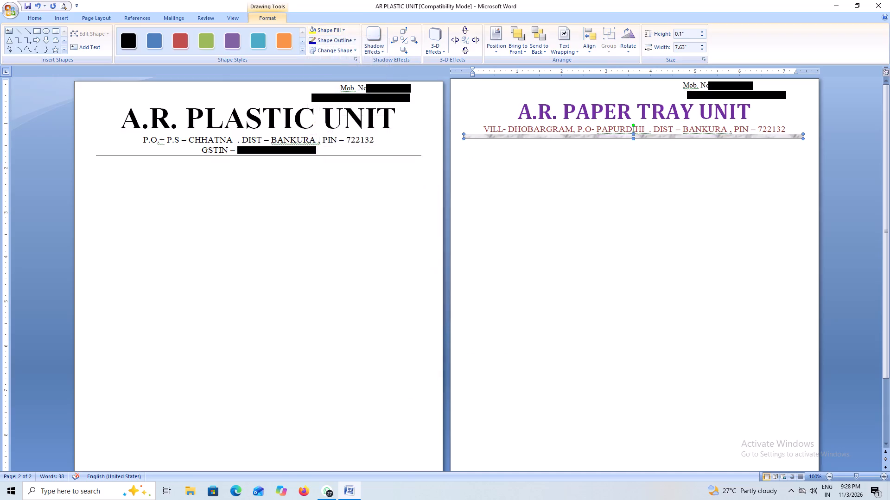
# Shift the Mob. No line on the second page rightward with five spaces so it lines up with the contact line below.
pyautogui.click(684, 82)
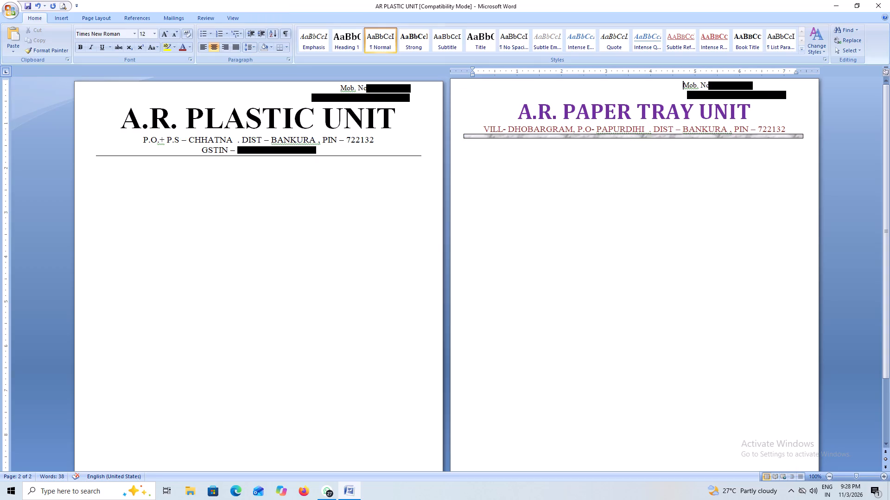
pyautogui.press('space')
pyautogui.press('space')
pyautogui.press('space')
pyautogui.press('space')
pyautogui.press('space')
pyautogui.moveTo(721, 83); pyautogui.dragTo(760, 82)
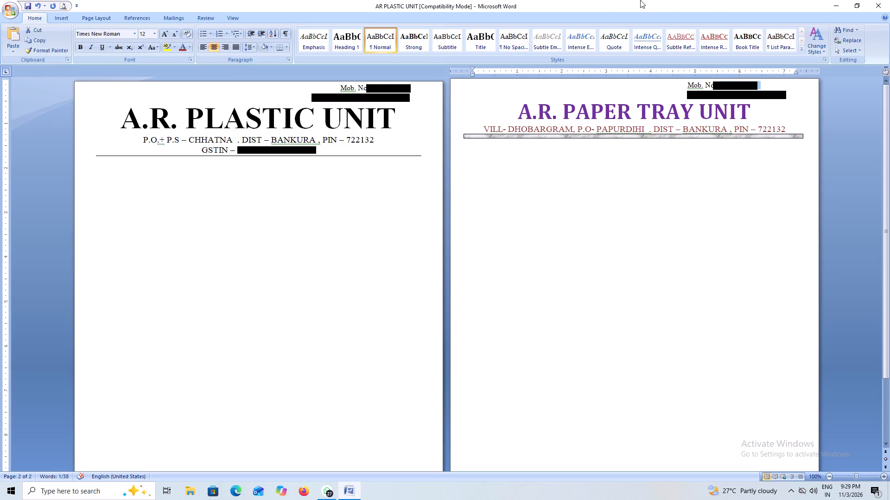
# Make the address line under the A.R. PAPER TRAY UNIT heading bold.
pyautogui.moveTo(482, 127); pyautogui.dragTo(759, 121)
pyautogui.moveTo(759, 121); pyautogui.dragTo(793, 131)
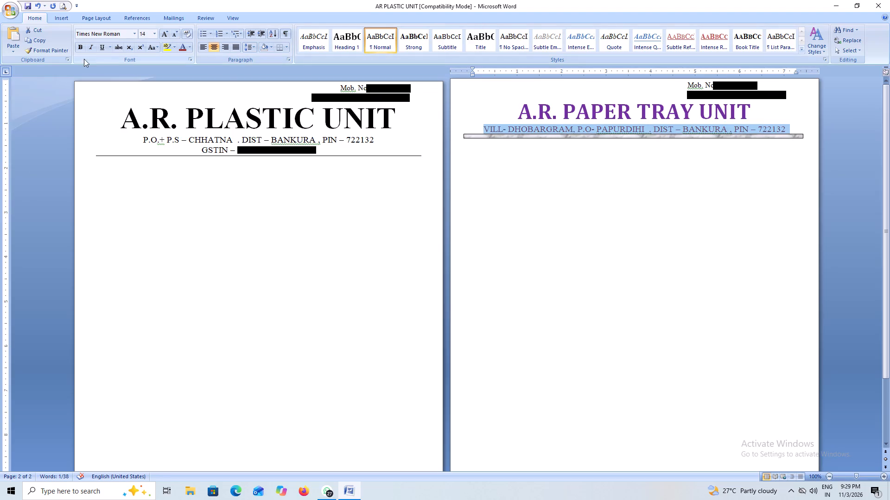
pyautogui.click(78, 48)
pyautogui.click(457, 170)
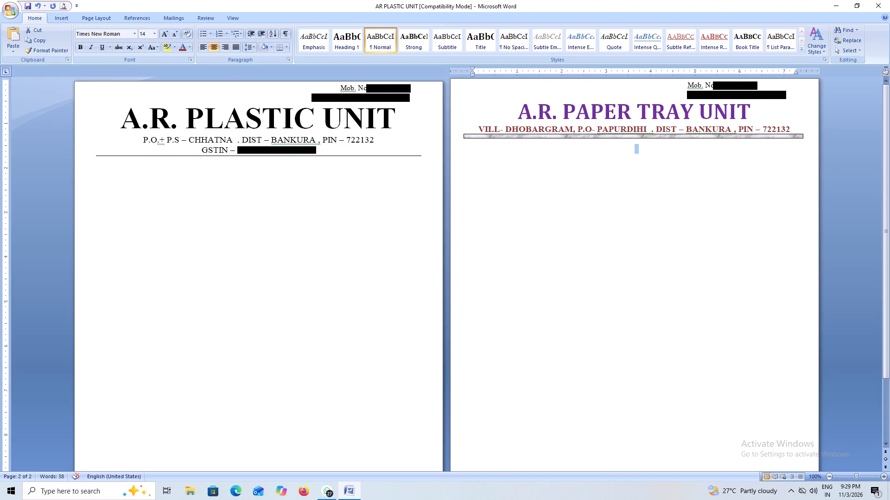
# Insert a blank line between the A.R. PAPER TRAY UNIT heading and its address line.
pyautogui.click(473, 125)
pyautogui.press('Return')
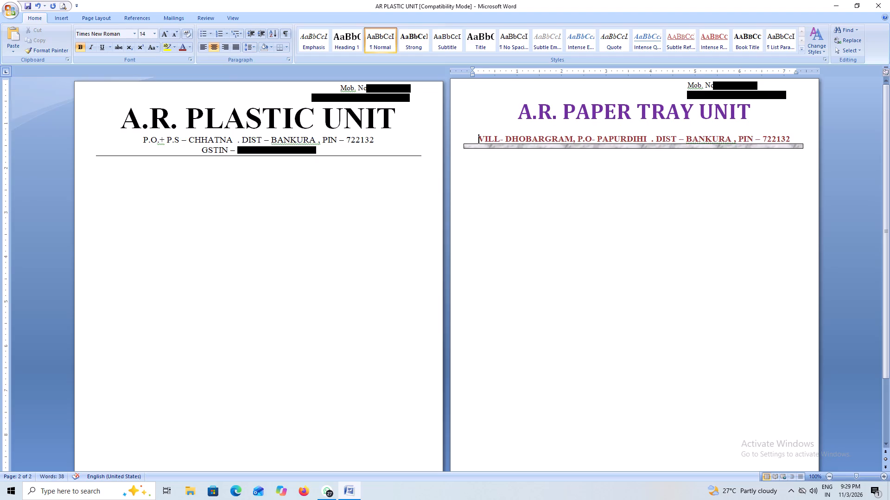
# Start a left-aligned line beneath the textured divider on the second page and enter "Ref. No" followed by a dotted blank.
pyautogui.click(804, 146)
pyautogui.press('Return')
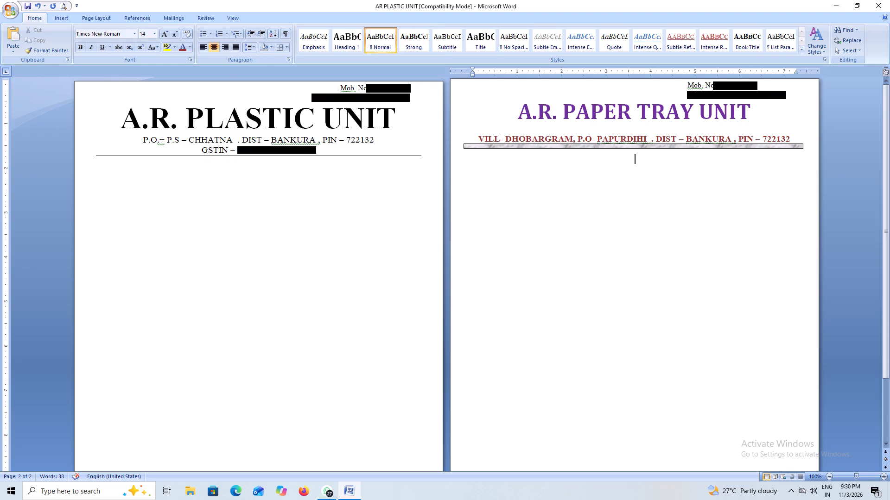
pyautogui.press('BackSpace')
pyautogui.press('BackSpace')
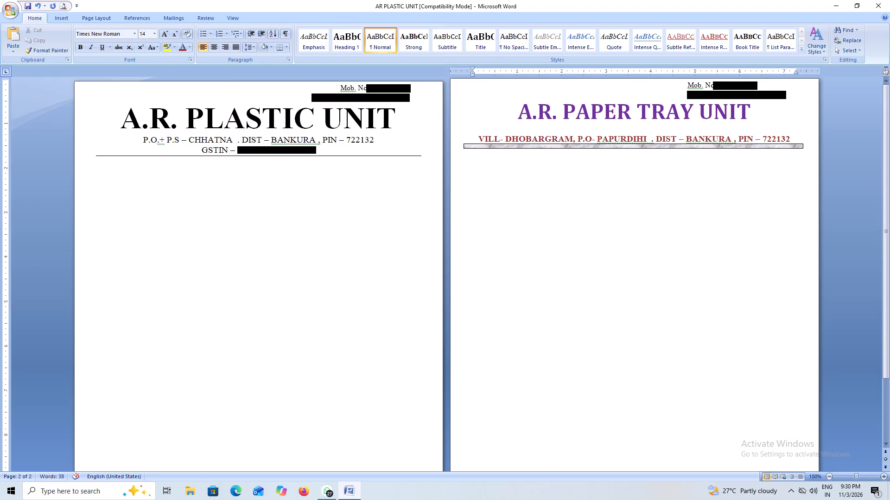
pyautogui.press('Return')
pyautogui.press('r')
pyautogui.press('BackSpace')
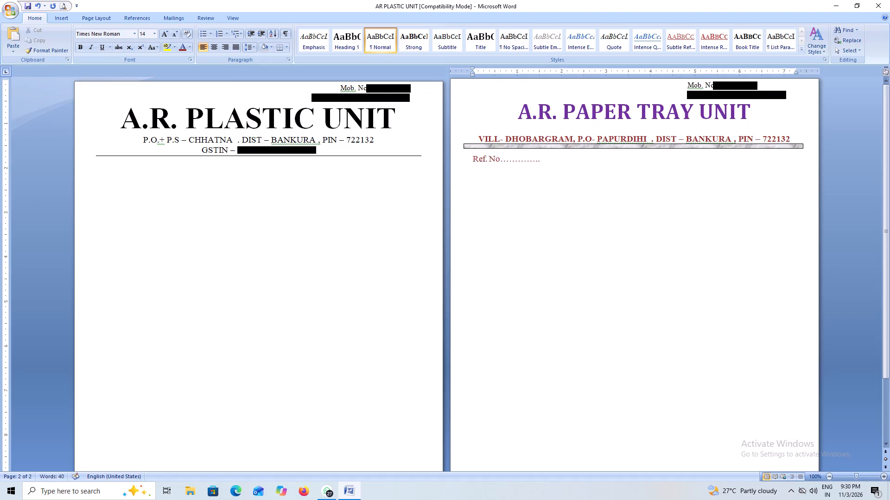
# Space out ten tab stops after the Ref. No field and enter "Date -" on the same line.
pyautogui.press('Tab')
pyautogui.press('Tab')
pyautogui.press('Tab')
pyautogui.press('Tab')
pyautogui.press('Tab')
pyautogui.press('Tab')
pyautogui.press('Tab')
pyautogui.press('Tab')
pyautogui.press('Tab')
pyautogui.press('Tab')
pyautogui.hotkey('shift', 'd')
pyautogui.write('ATE')
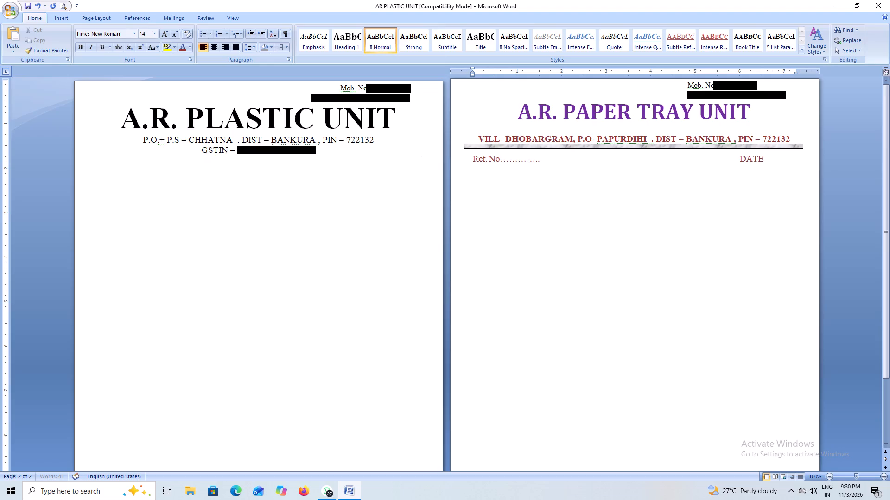
pyautogui.press('BackSpace')
pyautogui.press('BackSpace')
pyautogui.press('BackSpace')
# Delete the Mob. No and contact lines above the A.R. PAPER TRAY UNIT heading, leaving a blank line above it.
pyautogui.moveTo(682, 87); pyautogui.dragTo(792, 94)
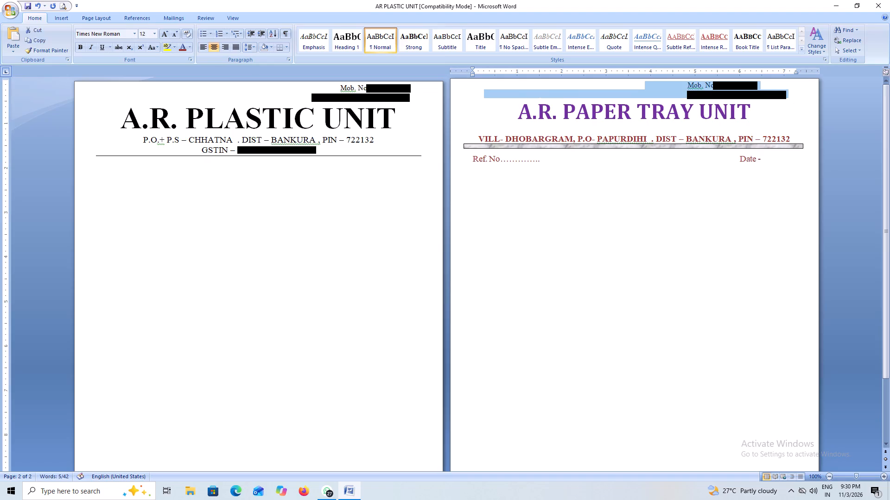
pyautogui.press('Delete')
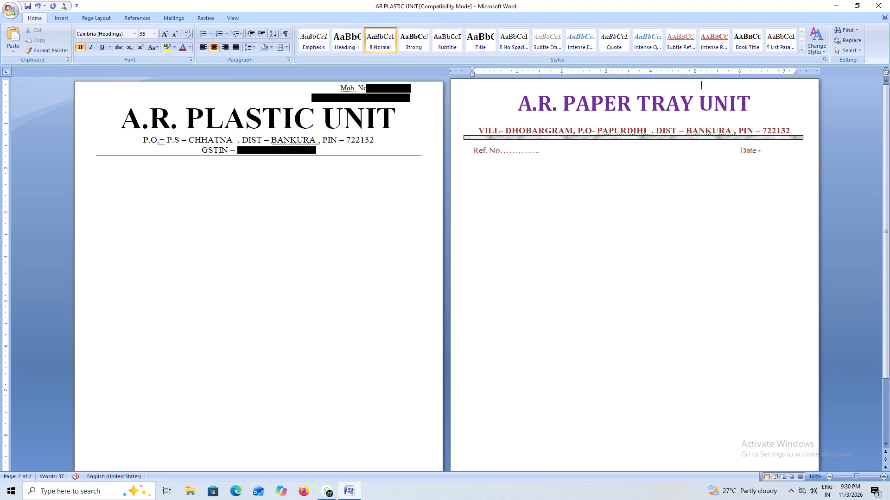
pyautogui.press('Return')
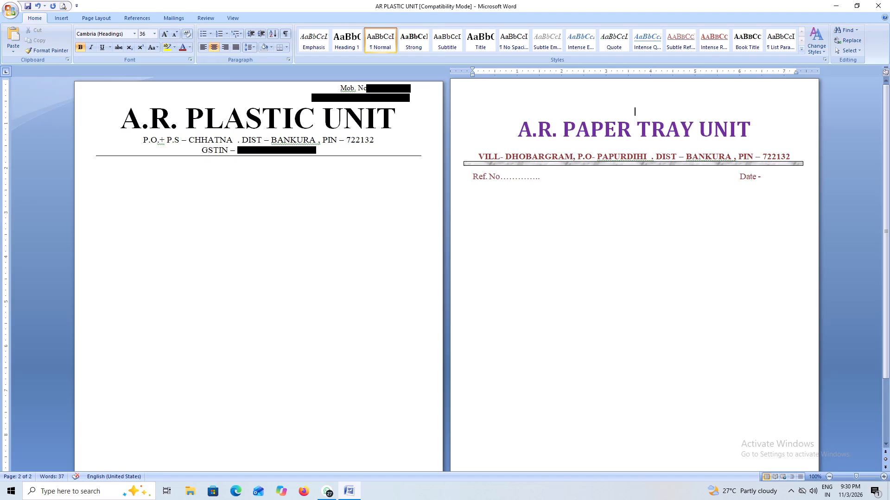
pyautogui.scroll(-10, 625, 203)
pyautogui.scroll(5, 642, 271)
pyautogui.press('Delete')
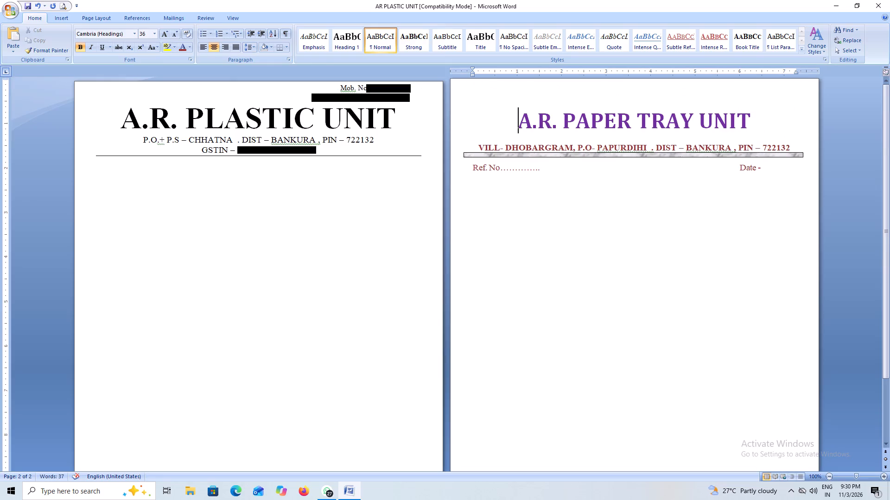
pyautogui.click(558, 96)
pyautogui.press('Delete')
# Set up a print job on the EPSON L220 Series printer for page 2 only.
pyautogui.click(585, 250)
pyautogui.click(13, 12)
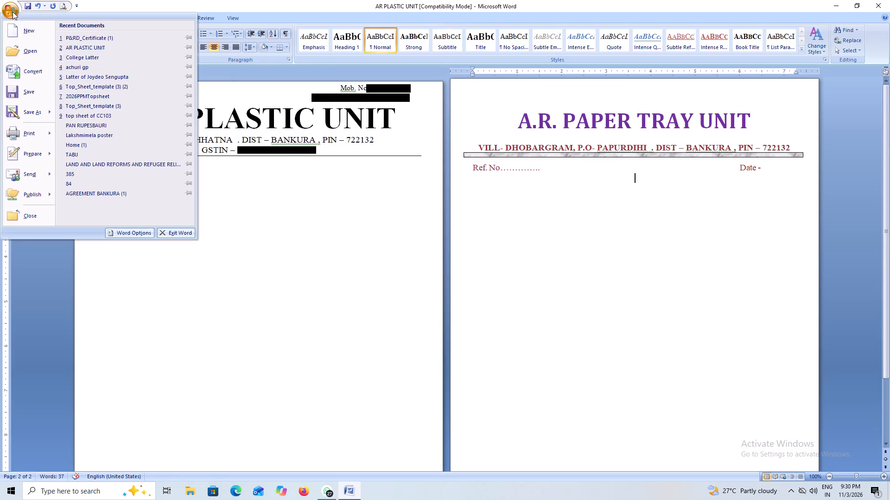
pyautogui.click(20, 136)
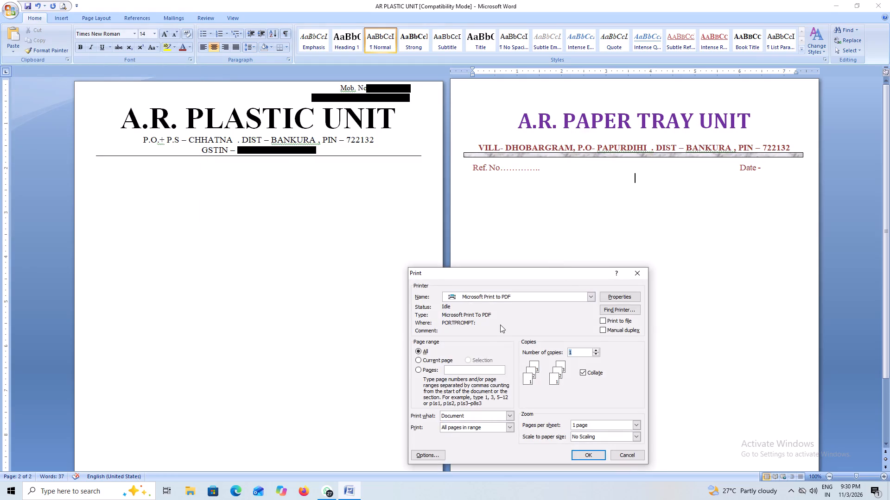
pyautogui.click(507, 299)
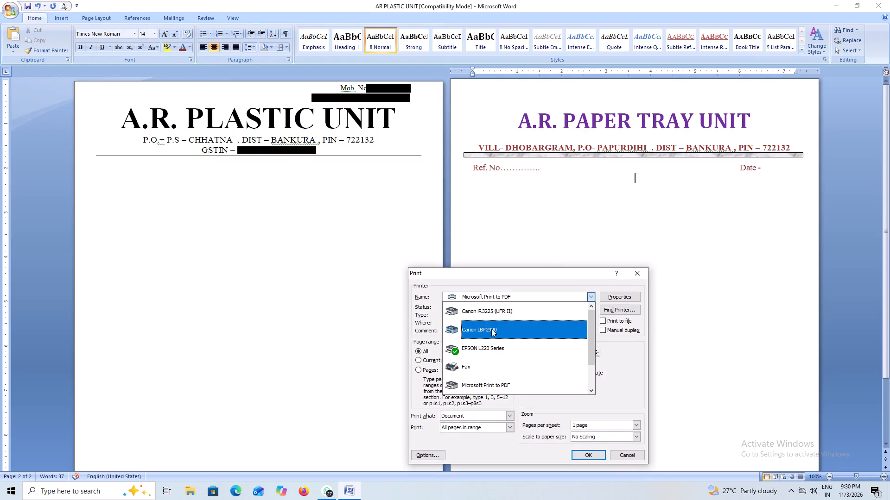
pyautogui.click(492, 344)
pyautogui.click(464, 369)
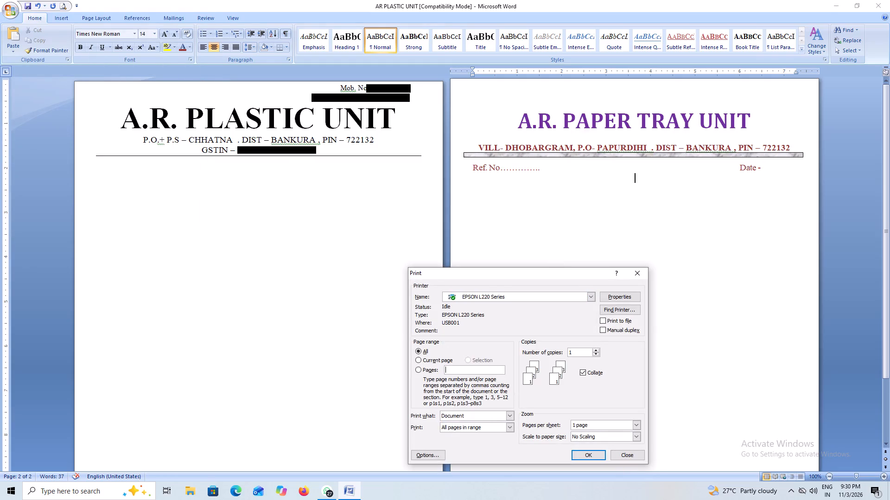
pyautogui.press('2')
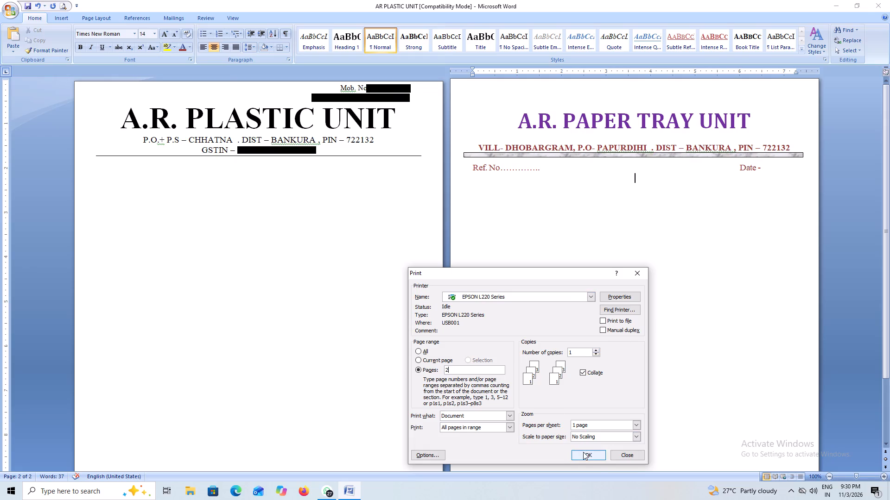
# Configure the EPSON L220 Series properties with A4 210 x 297 mm document size and High quality.
pyautogui.click(612, 295)
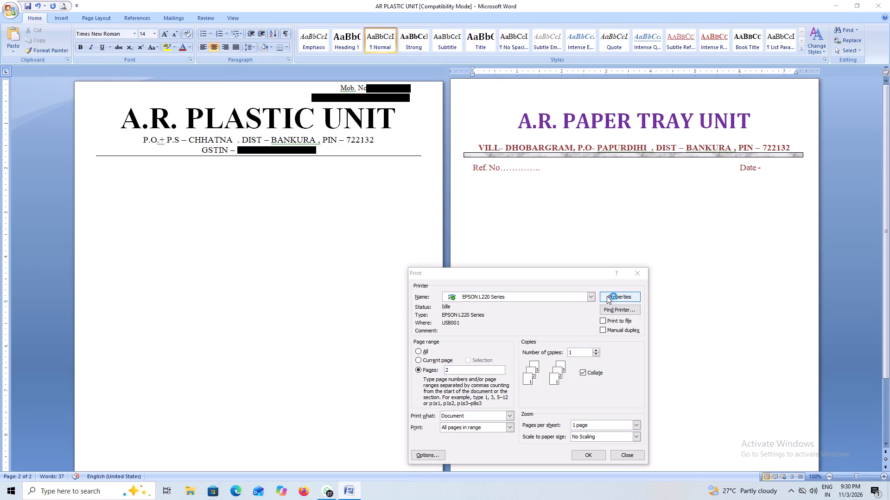
pyautogui.click(591, 266)
pyautogui.click(587, 276)
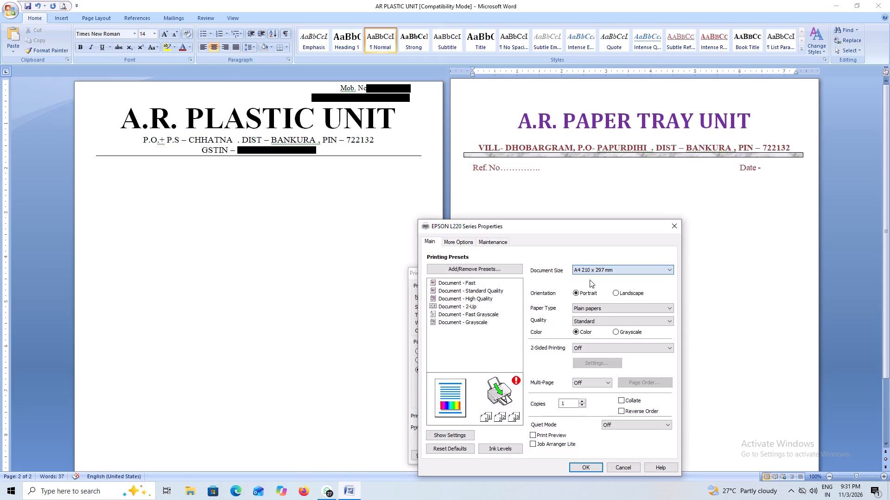
pyautogui.click(593, 320)
pyautogui.click(587, 340)
pyautogui.click(580, 467)
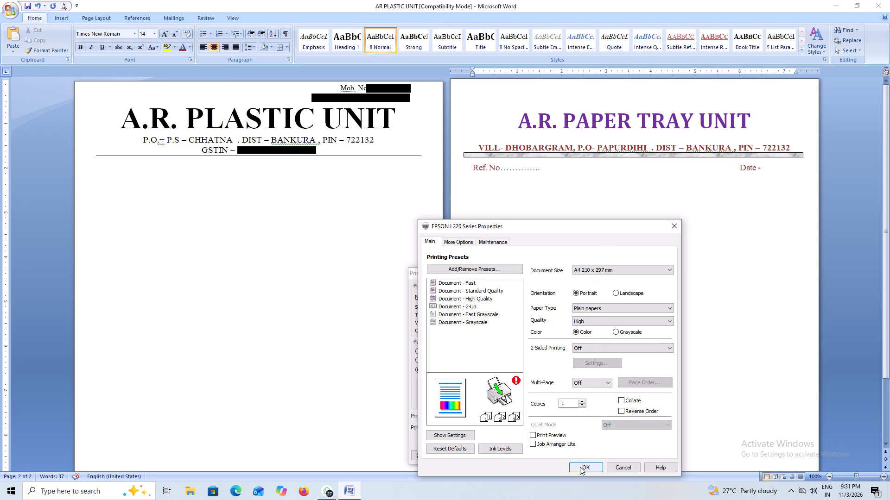
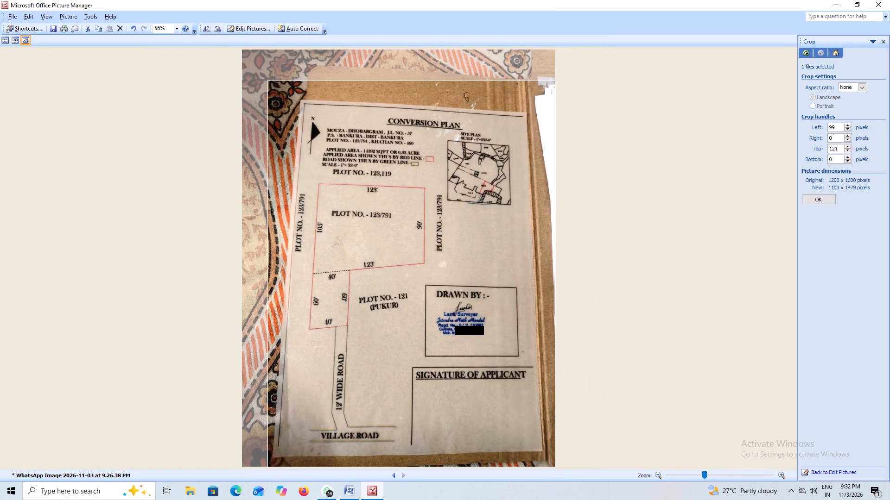
# Crop the conversion plan photo by 130 pixels left, 64 right, 185 top and 59 bottom.
pyautogui.moveTo(268, 82); pyautogui.dragTo(285, 100)
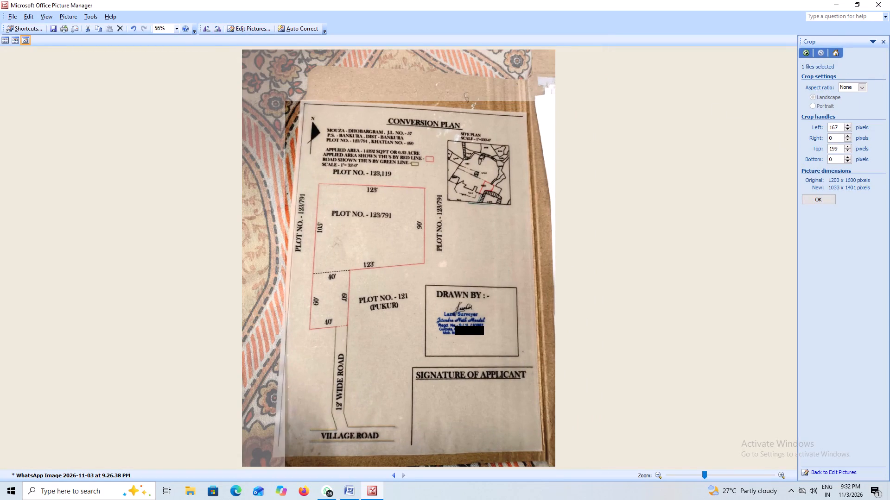
pyautogui.moveTo(285, 100); pyautogui.dragTo(275, 97)
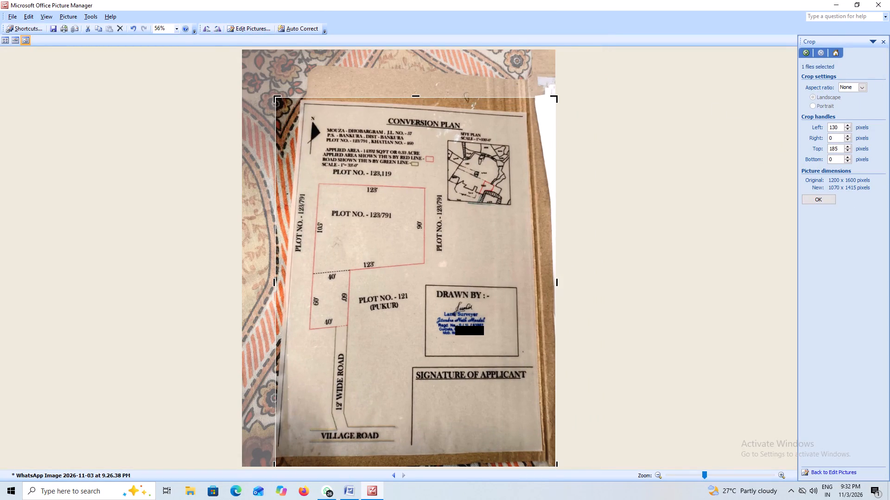
pyautogui.moveTo(557, 469); pyautogui.dragTo(541, 454)
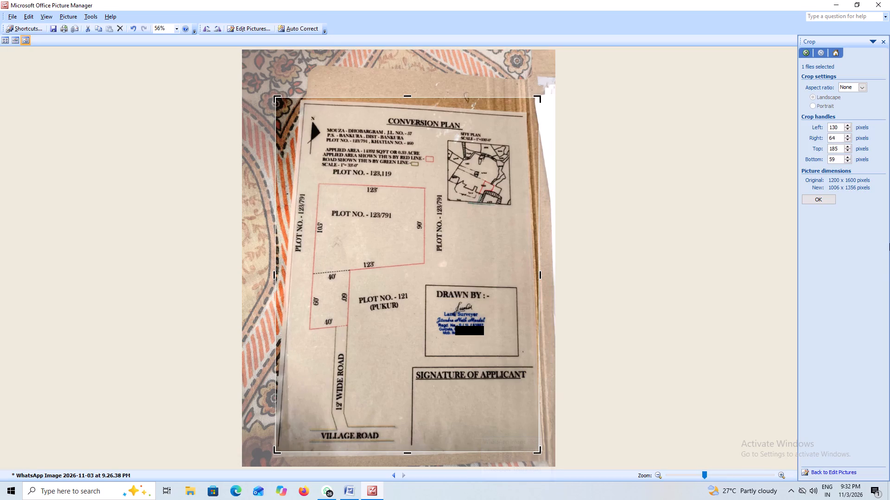
pyautogui.click(808, 199)
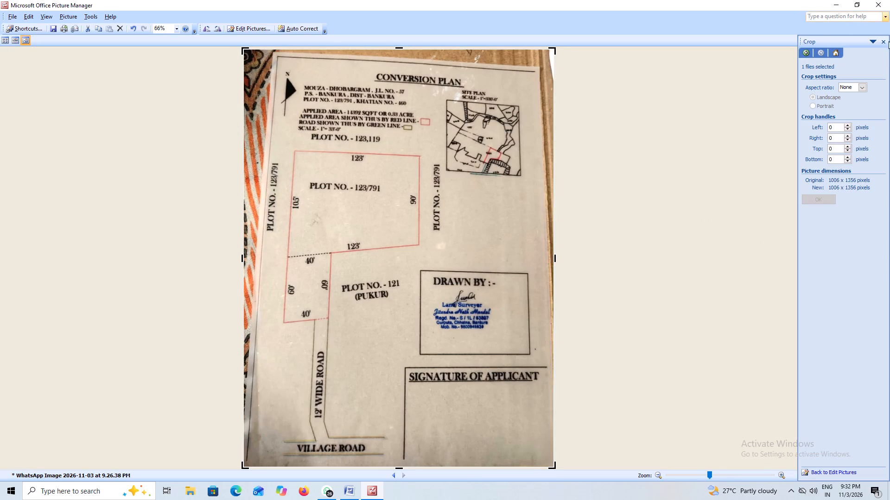
# Raise the cropped conversion plan picture's brightness to 20.
pyautogui.click(803, 51)
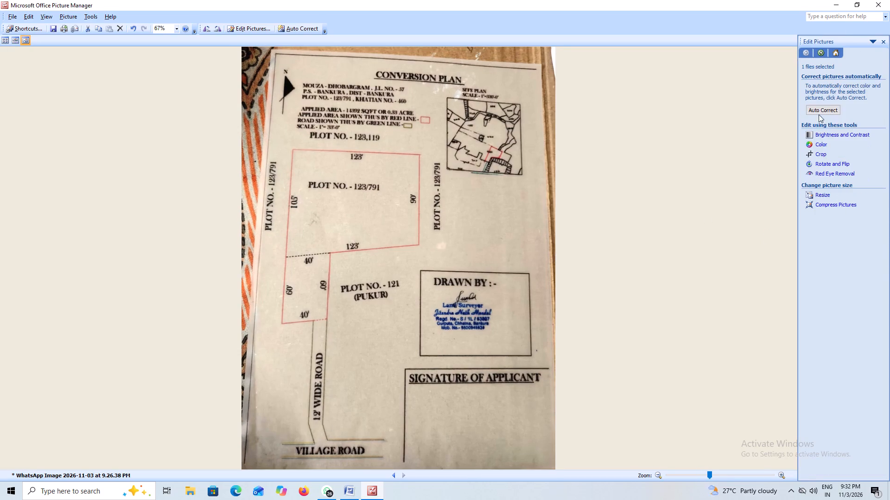
pyautogui.click(820, 137)
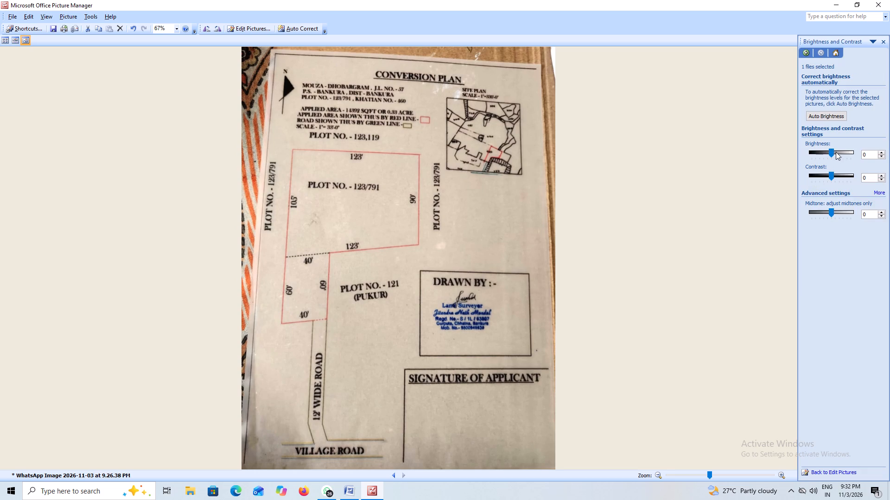
pyautogui.click(836, 152)
pyautogui.click(837, 152)
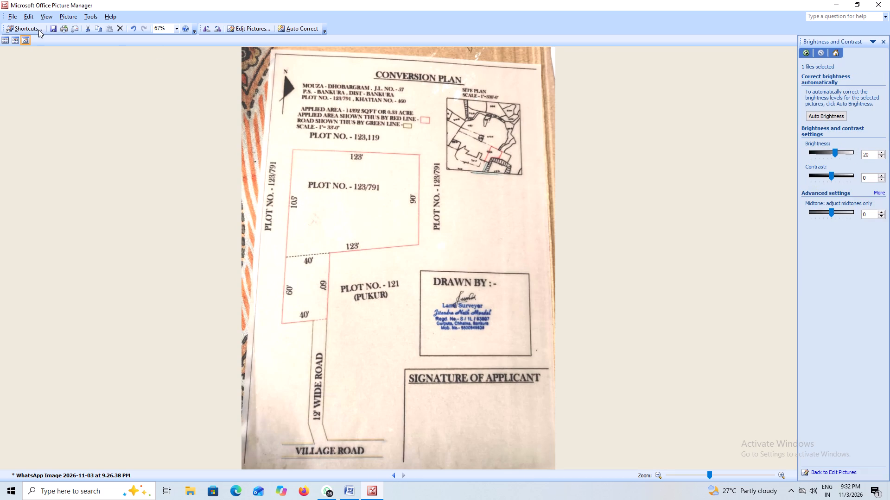
# Save the cropped and brightened conversion plan picture.
pyautogui.click(54, 28)
pyautogui.rightClick(332, 140)
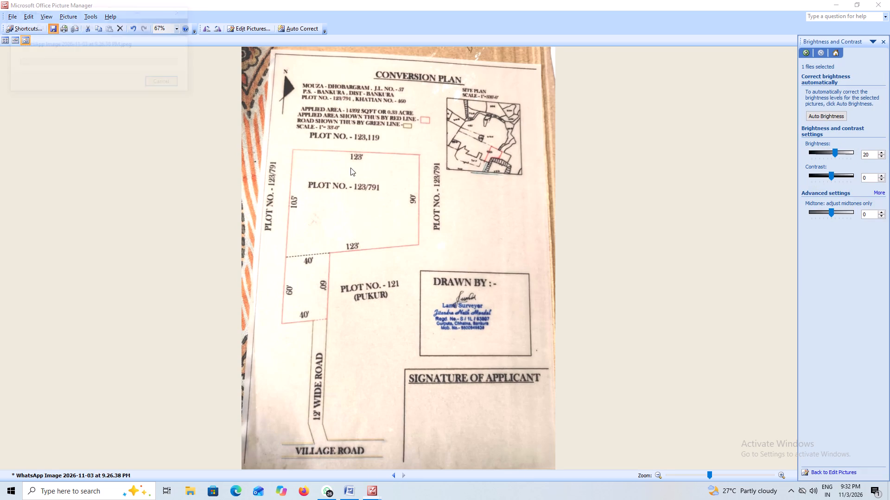
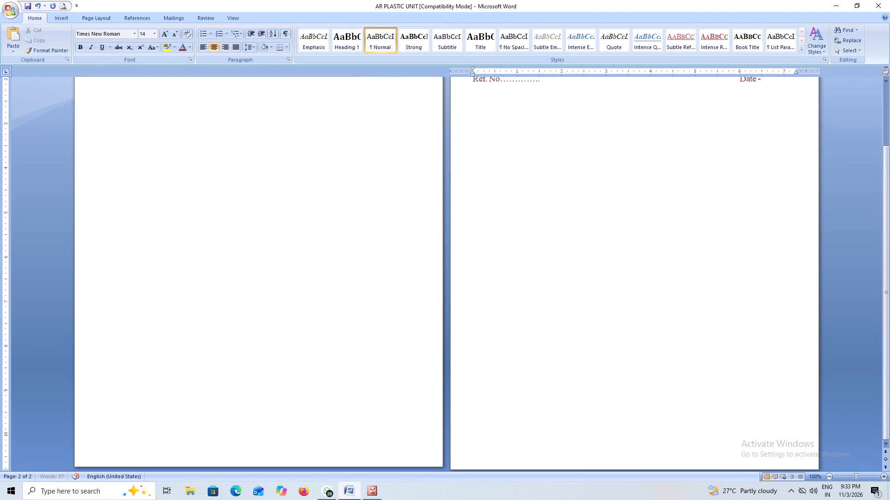
# Add blank lines below the letterhead until a third page begins, and paste the conversion plan picture there.
pyautogui.press('Return')
pyautogui.press('Return')
pyautogui.press('Return')
pyautogui.press('Return')
pyautogui.press('Return')
pyautogui.press('Return')
pyautogui.press('Return')
pyautogui.press('Return')
pyautogui.press('Return')
pyautogui.press('Return')
pyautogui.press('Return')
pyautogui.press('Return')
pyautogui.press('Return')
pyautogui.press('Return')
pyautogui.press('Return')
pyautogui.press('Return')
pyautogui.press('Return')
pyautogui.press('Return')
pyautogui.press('Return')
pyautogui.press('Return')
pyautogui.press('Return')
pyautogui.press('Return')
pyautogui.press('Return')
pyautogui.press('Return')
pyautogui.press('Return')
pyautogui.press('Return')
pyautogui.press('Return')
pyautogui.press('Return')
pyautogui.press('Return')
pyautogui.press('Return')
pyautogui.press('Return')
pyautogui.press('Return')
pyautogui.press('Return')
pyautogui.press('Return')
pyautogui.press('Return')
pyautogui.press('Return')
pyautogui.press('Return')
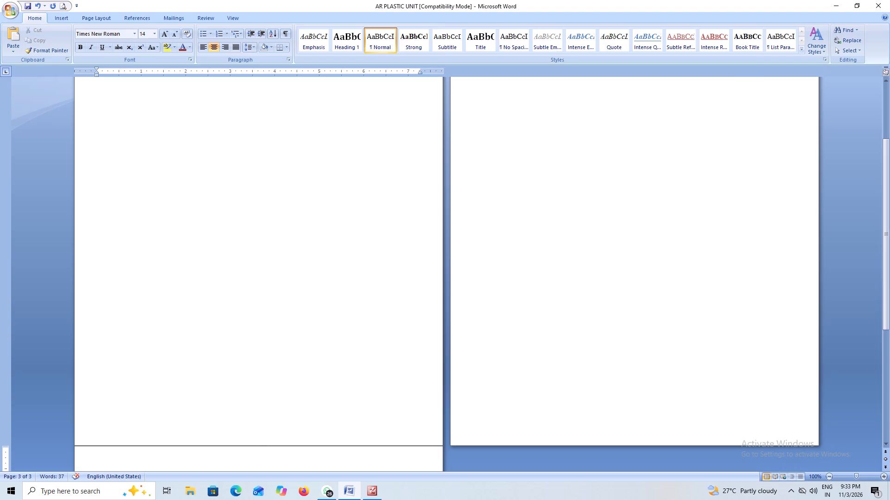
pyautogui.hotkey('ctrl', 'v')
# Scale the pasted conversion plan picture proportionally so its full width fits between the page margins.
pyautogui.click(382, 189)
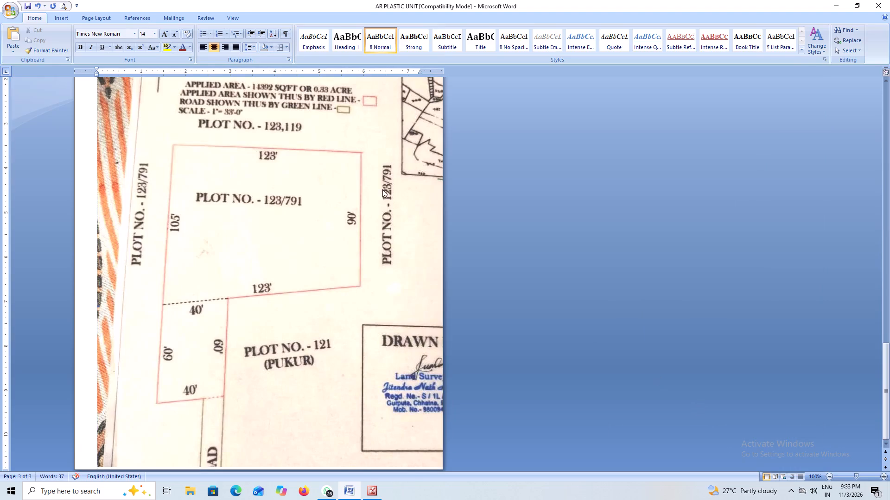
pyautogui.scroll(5, 296, 193)
pyautogui.scroll(2, 247, 169)
pyautogui.click(118, 177)
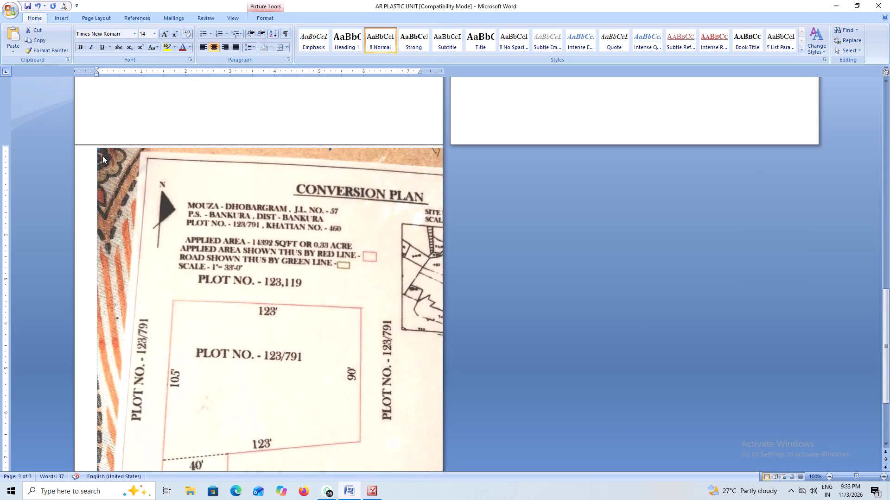
pyautogui.click(102, 156)
pyautogui.click(146, 176)
pyautogui.moveTo(100, 149); pyautogui.dragTo(116, 170)
pyautogui.moveTo(116, 170); pyautogui.dragTo(263, 375)
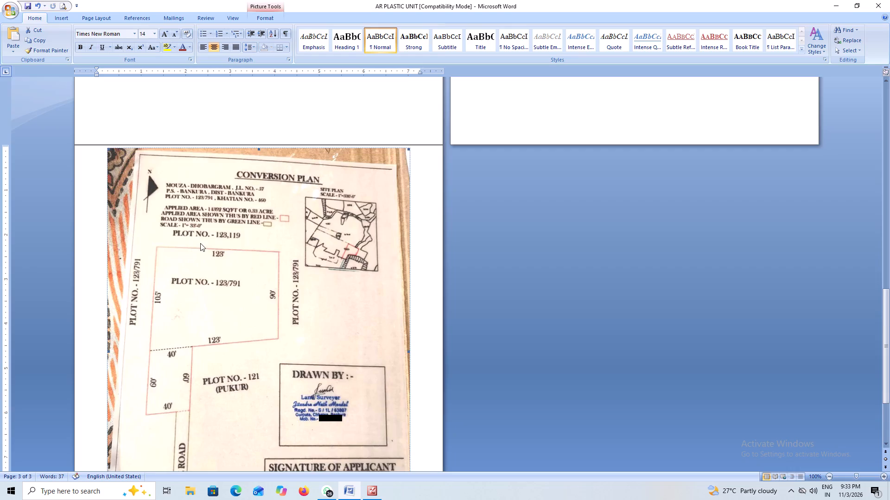
pyautogui.scroll(-11, 304, 273)
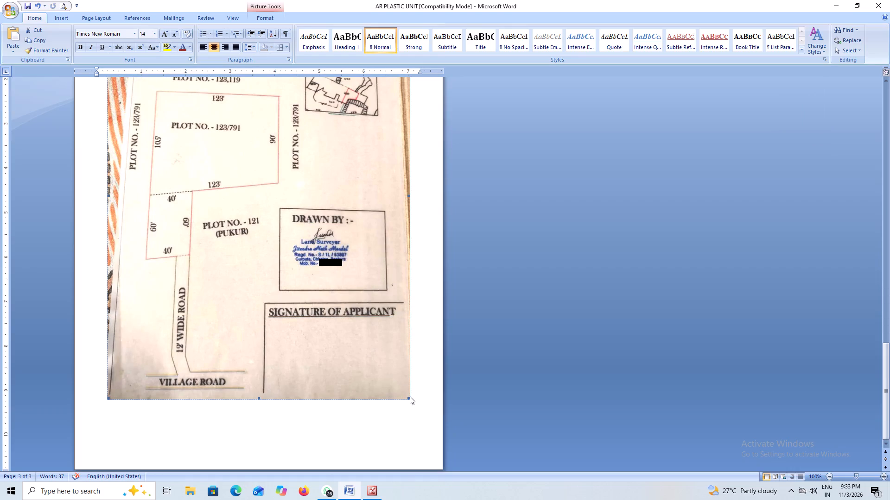
pyautogui.moveTo(408, 398); pyautogui.dragTo(417, 431)
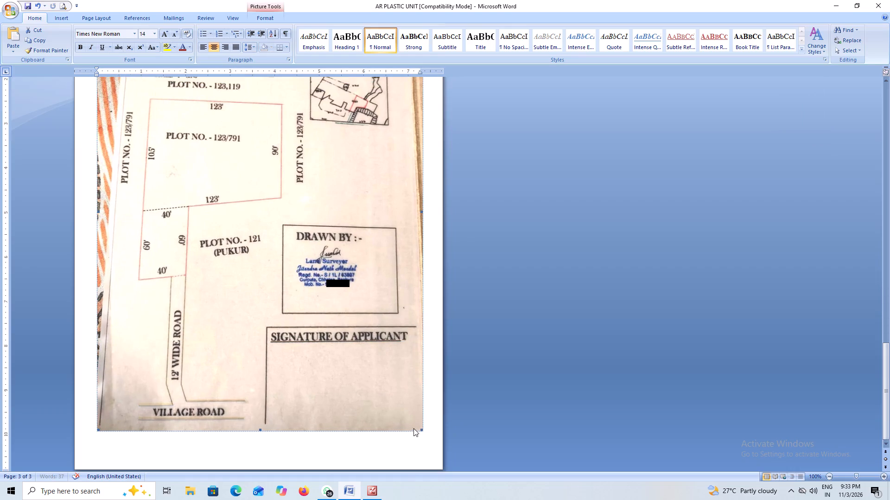
# Reduce the conversion plan picture's height slightly from its top edge, keeping the width.
pyautogui.scroll(-5, 348, 387)
pyautogui.scroll(5, 316, 401)
pyautogui.scroll(5, 307, 331)
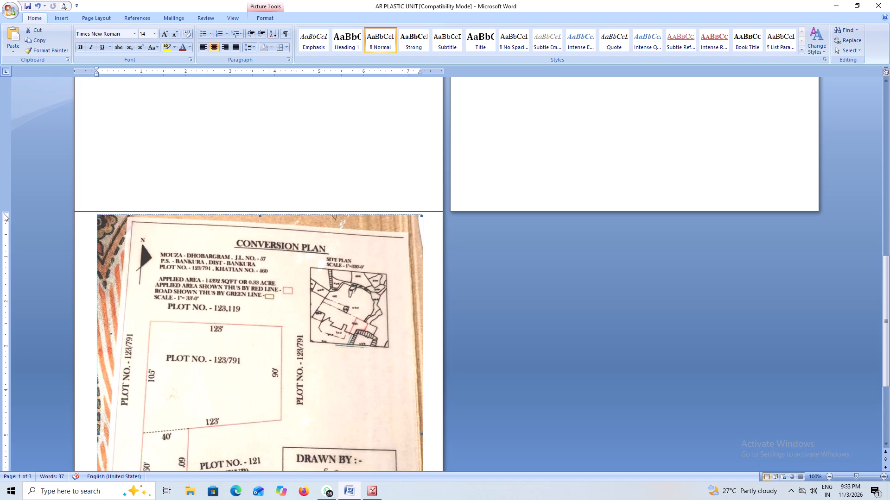
pyautogui.moveTo(5, 213); pyautogui.dragTo(8, 224)
pyautogui.moveTo(259, 215); pyautogui.dragTo(259, 234)
pyautogui.scroll(-9, 312, 245)
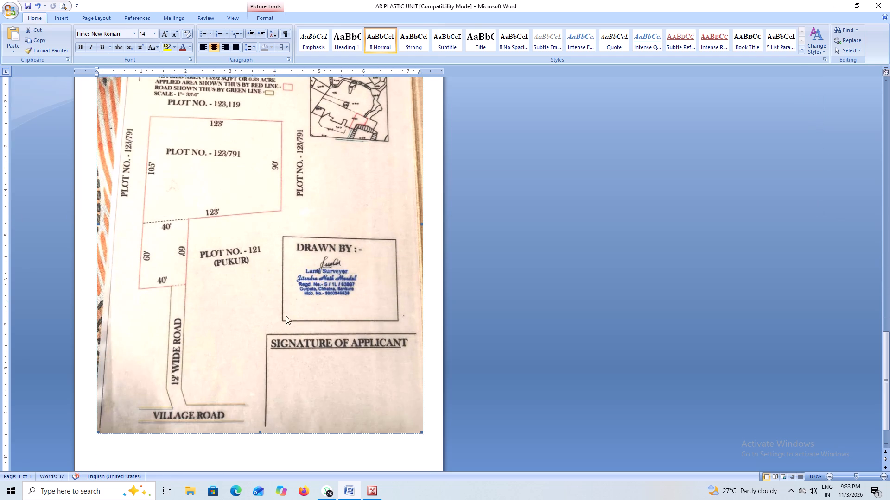
pyautogui.scroll(-2, 286, 316)
# Insert three blank lines before the conversion plan picture to move it down from the top of the page.
pyautogui.click(92, 401)
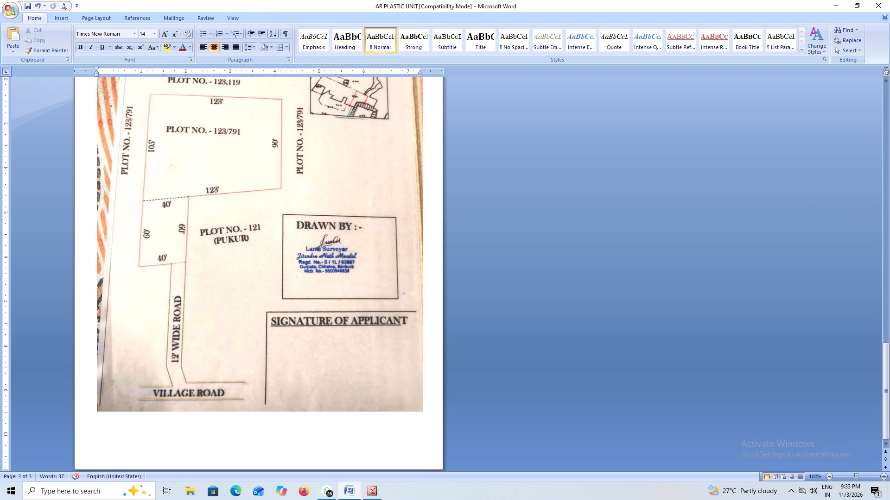
pyautogui.press('Return')
pyautogui.press('Return')
pyautogui.press('Return')
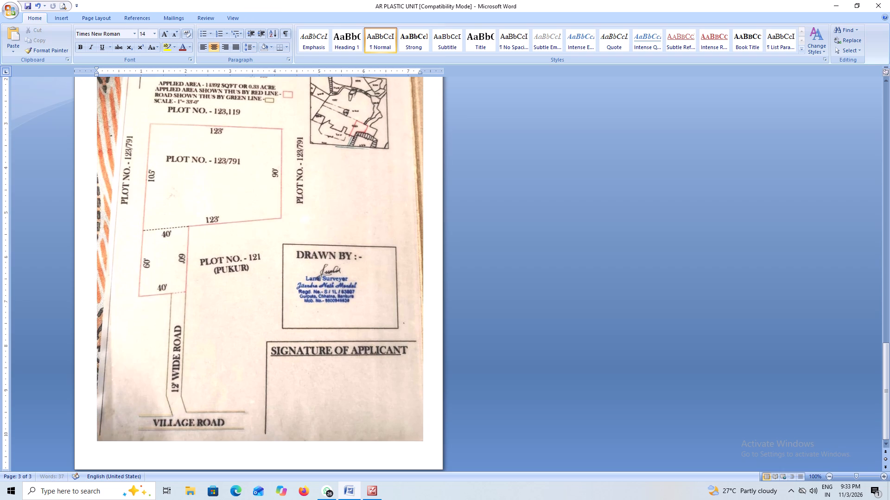
pyautogui.scroll(8, 205, 375)
pyautogui.scroll(-3, 205, 368)
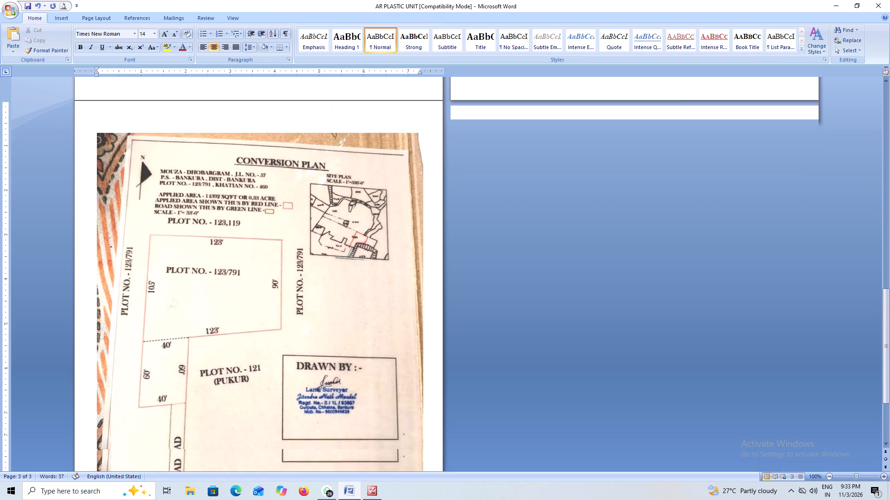
pyautogui.scroll(-10, 207, 374)
pyautogui.click(429, 435)
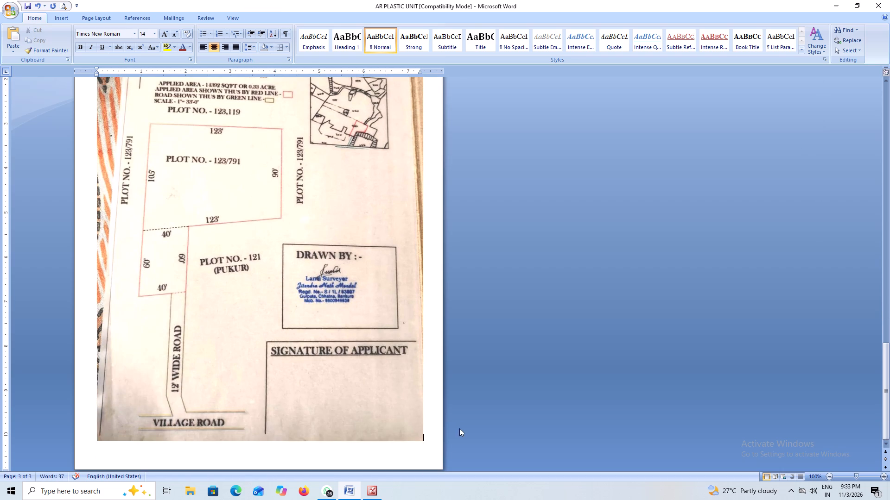
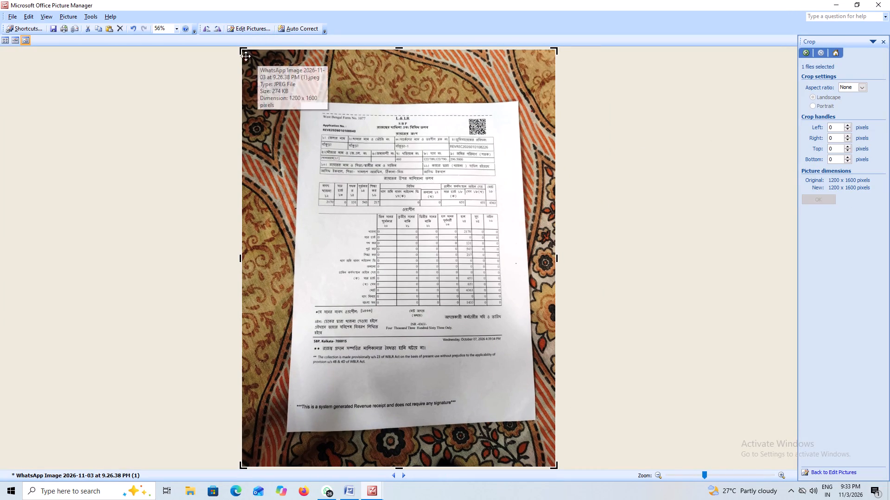
# Crop the revenue receipt photo to the paper, removing 218 pixels left, 169 right, 222 top and 178 bottom.
pyautogui.moveTo(242, 51); pyautogui.dragTo(300, 107)
pyautogui.moveTo(555, 463); pyautogui.dragTo(525, 437)
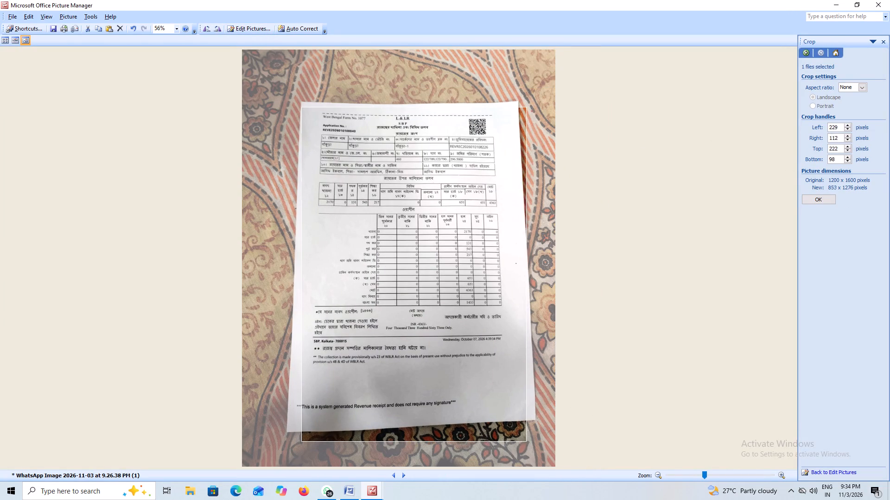
pyautogui.moveTo(525, 437); pyautogui.dragTo(512, 419)
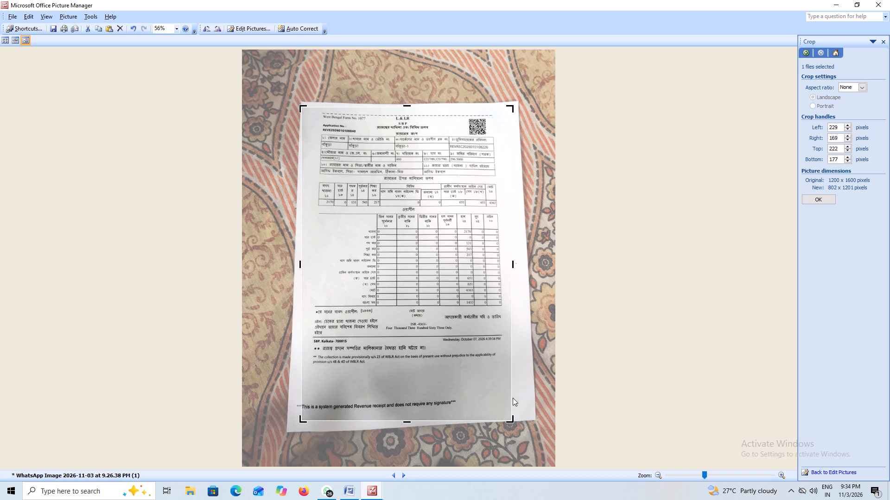
pyautogui.moveTo(301, 421); pyautogui.dragTo(299, 422)
pyautogui.moveTo(299, 422); pyautogui.dragTo(297, 422)
pyautogui.click(826, 202)
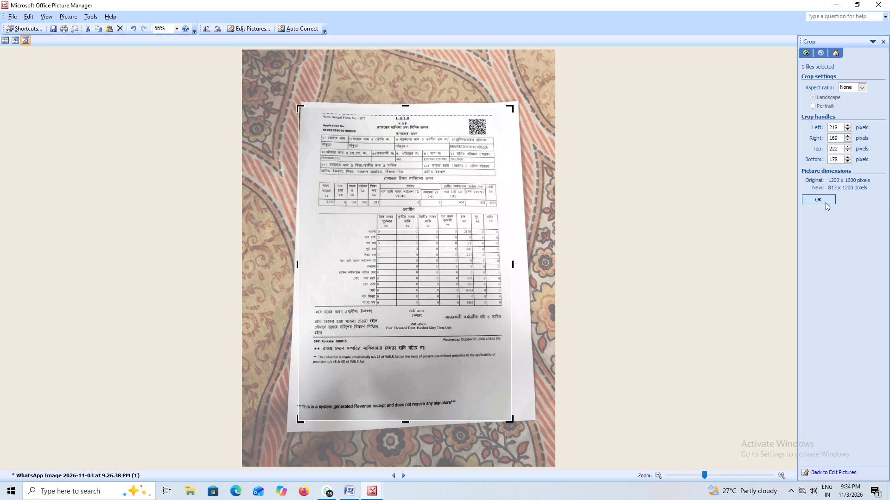
# Raise the cropped receipt photo's brightness to 10.
pyautogui.click(809, 52)
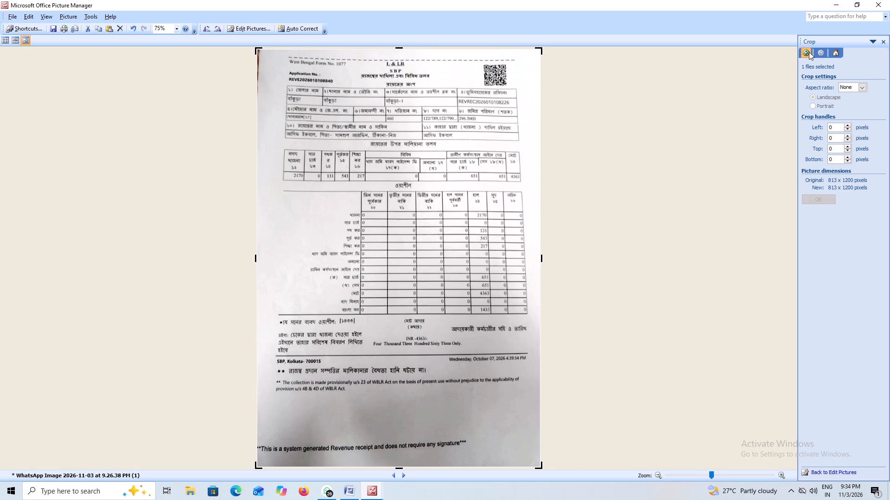
pyautogui.click(831, 134)
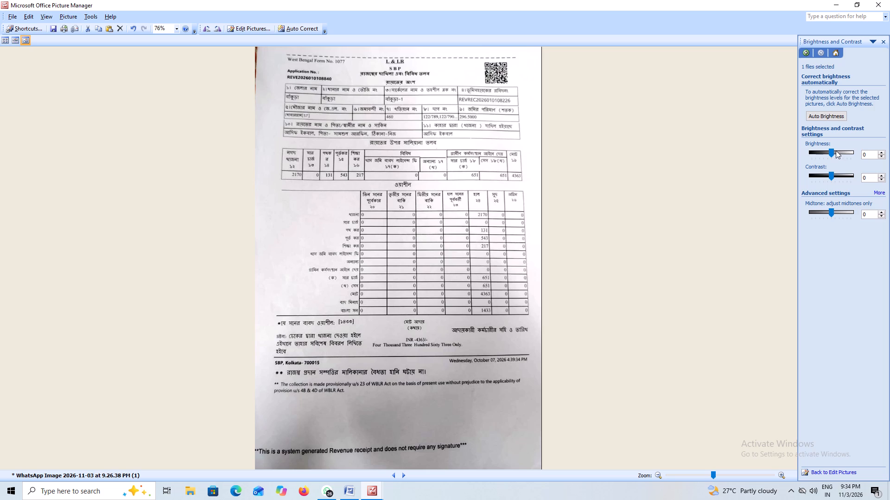
pyautogui.click(836, 150)
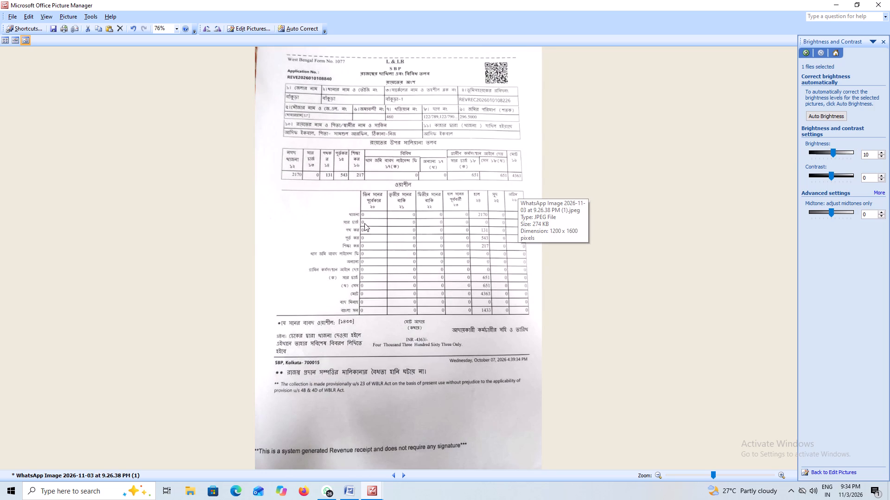
# Copy the edited receipt picture and paste it on the empty fourth page of the AR PLASTIC UNIT document in Word.
pyautogui.rightClick(354, 138)
pyautogui.click(373, 167)
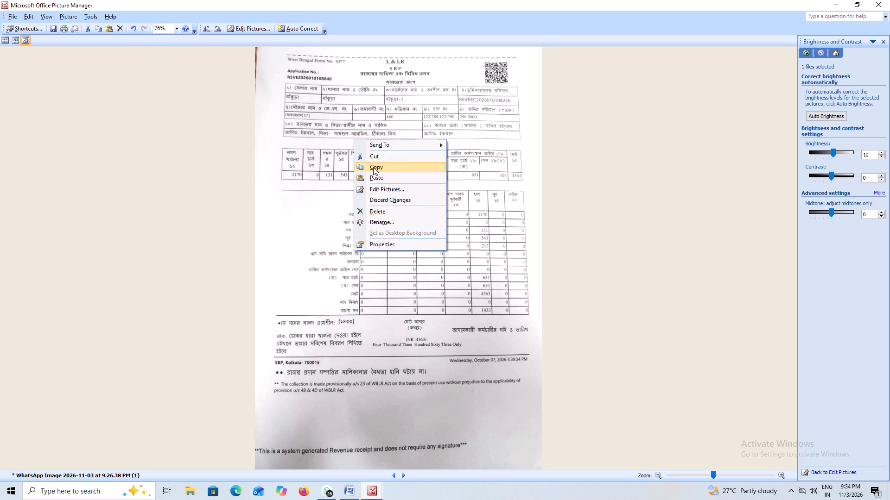
pyautogui.click(348, 490)
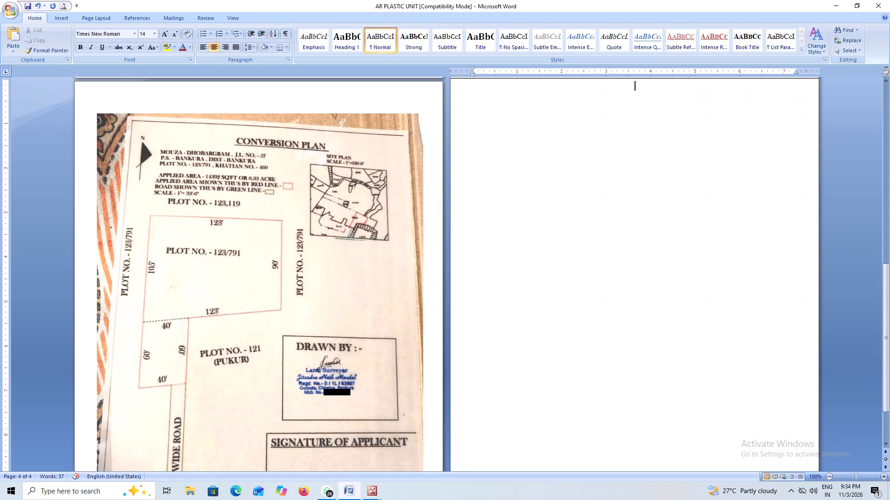
pyautogui.hotkey('ctrl', 'v')
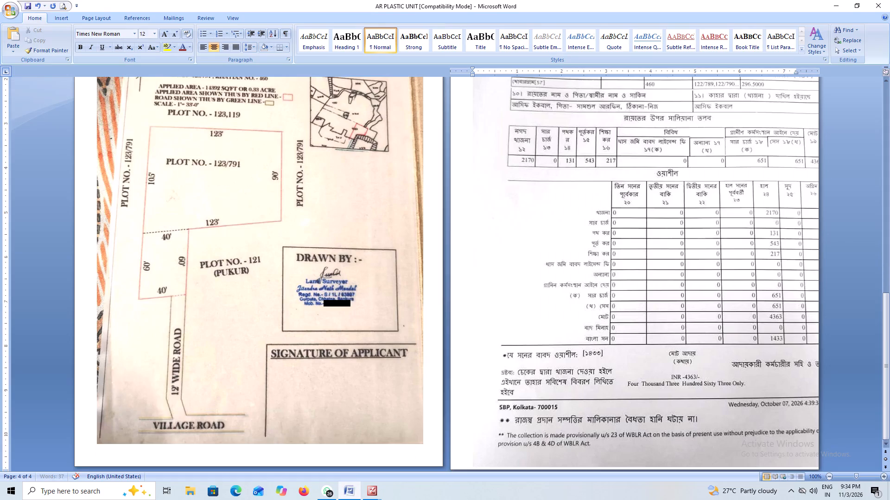
# Scale the pasted receipt picture down proportionally so it fits whole on the fourth page with space around it.
pyautogui.click(620, 240)
pyautogui.scroll(8, 603, 341)
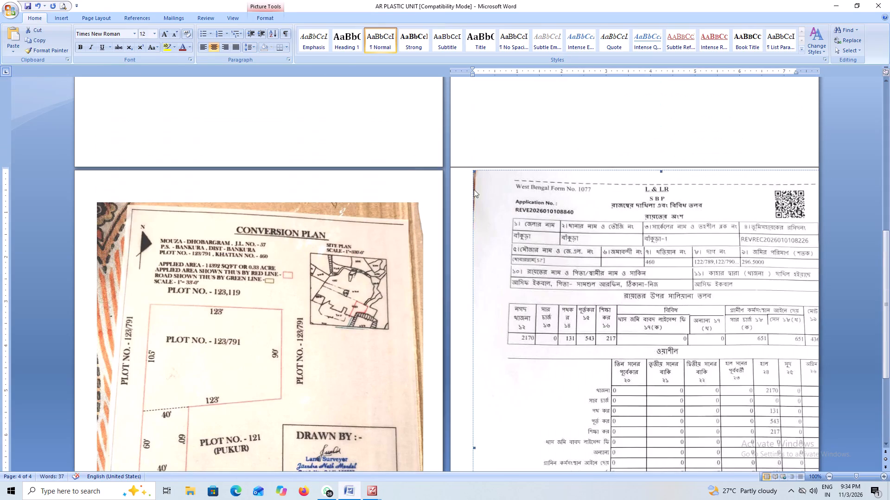
pyautogui.click(477, 174)
pyautogui.moveTo(475, 170); pyautogui.dragTo(656, 326)
pyautogui.moveTo(656, 326); pyautogui.dragTo(692, 353)
pyautogui.scroll(-8, 658, 267)
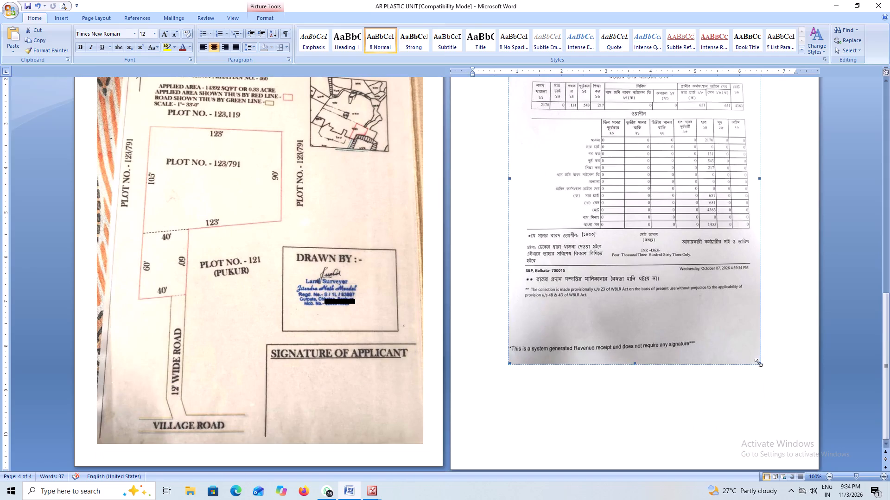
pyautogui.moveTo(758, 362); pyautogui.dragTo(769, 379)
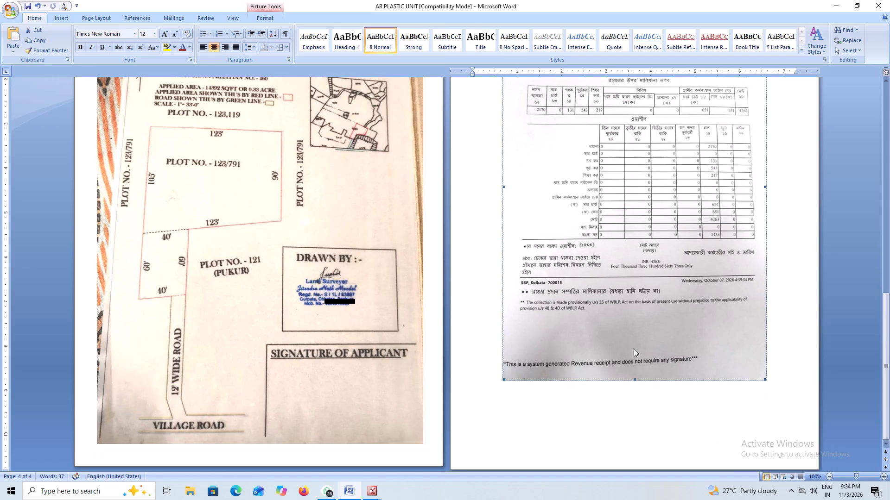
# Insert two blank lines before the receipt picture to move it down from the top of the page.
pyautogui.scroll(-5, 636, 338)
pyautogui.scroll(5, 636, 338)
pyautogui.scroll(-8, 563, 256)
pyautogui.click(494, 354)
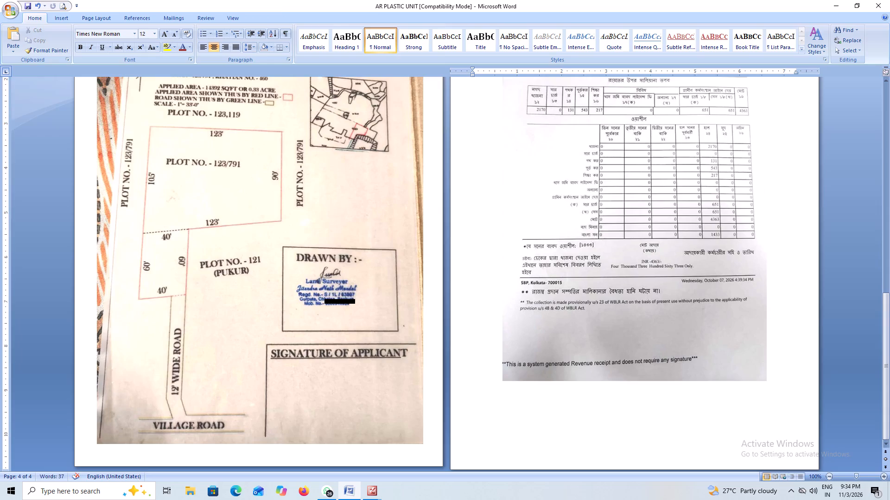
pyautogui.press('Return')
pyautogui.press('Return')
pyautogui.scroll(-3, 509, 288)
# Select the conversion plan picture on the third page.
pyautogui.click(362, 369)
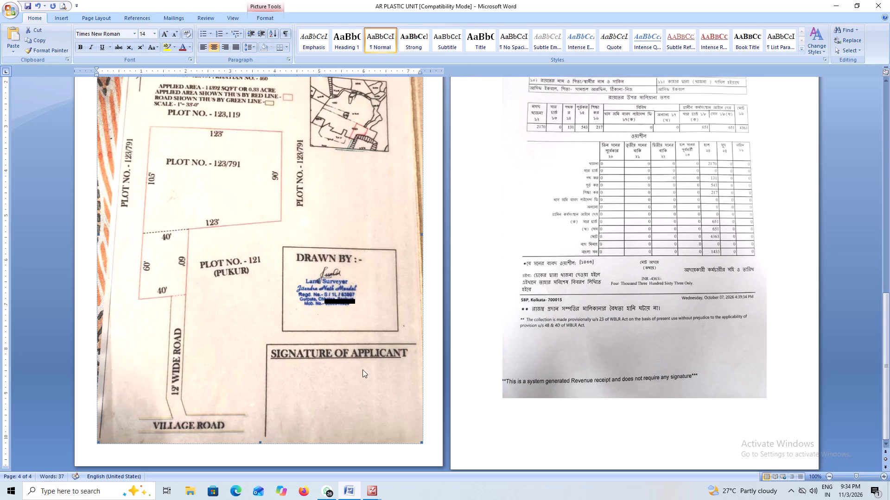
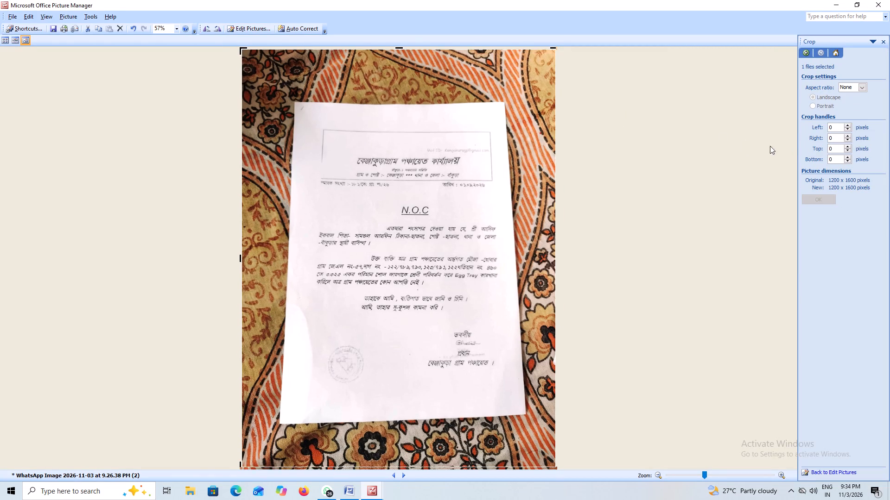
# Crop the N.O.C photo on its top, bottom and both sides to remove the patterned cloth background, and save it.
pyautogui.moveTo(242, 49); pyautogui.dragTo(296, 116)
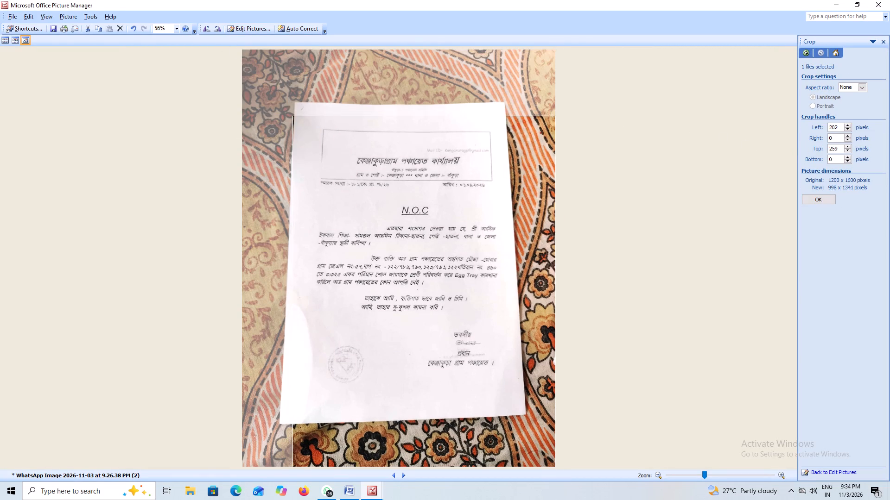
pyautogui.moveTo(296, 116); pyautogui.dragTo(304, 114)
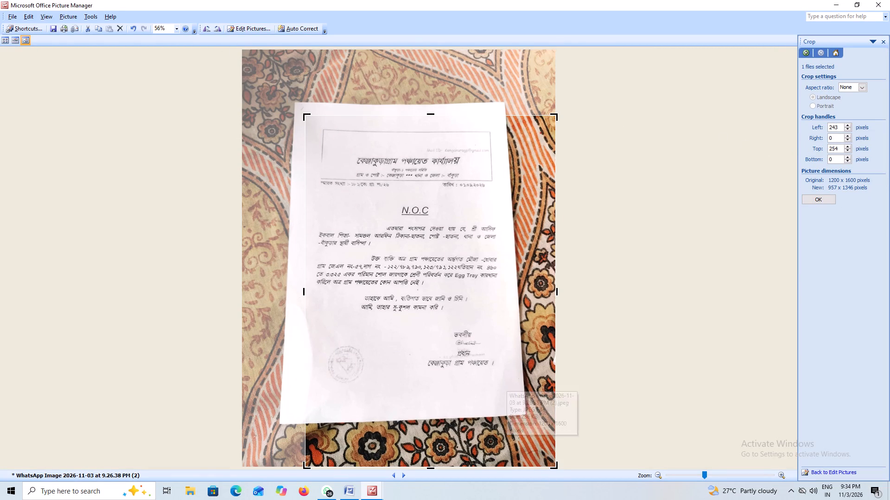
pyautogui.moveTo(551, 466); pyautogui.dragTo(502, 404)
pyautogui.click(814, 196)
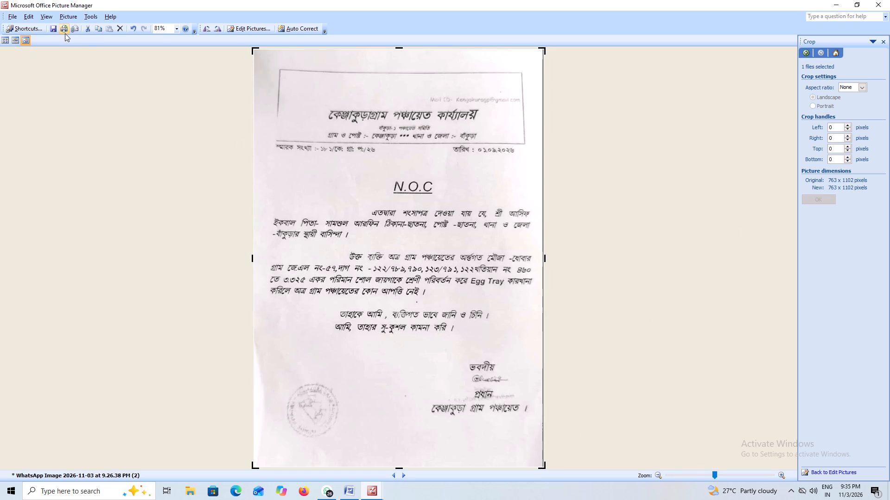
pyautogui.click(51, 28)
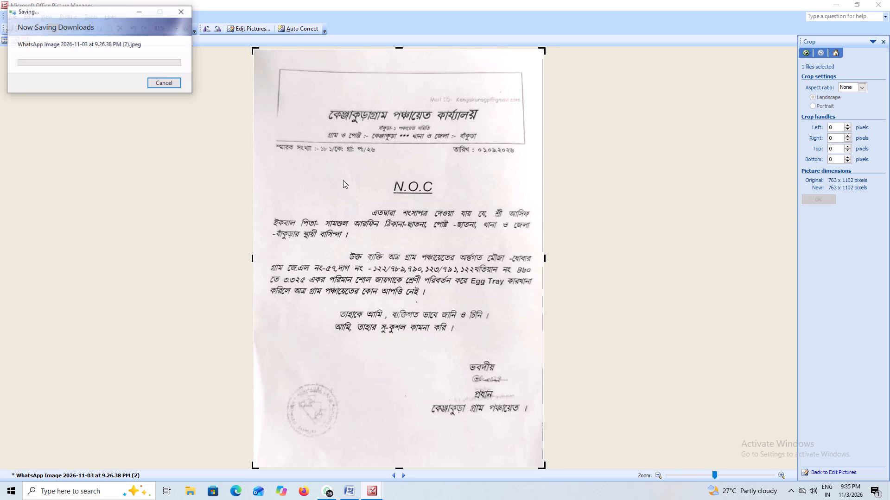
# Copy the cropped N.O.C picture and paste it in Word's AR PLASTIC UNIT document, on a fifth page started with blank lines after the receipt.
pyautogui.rightClick(343, 180)
pyautogui.click(359, 210)
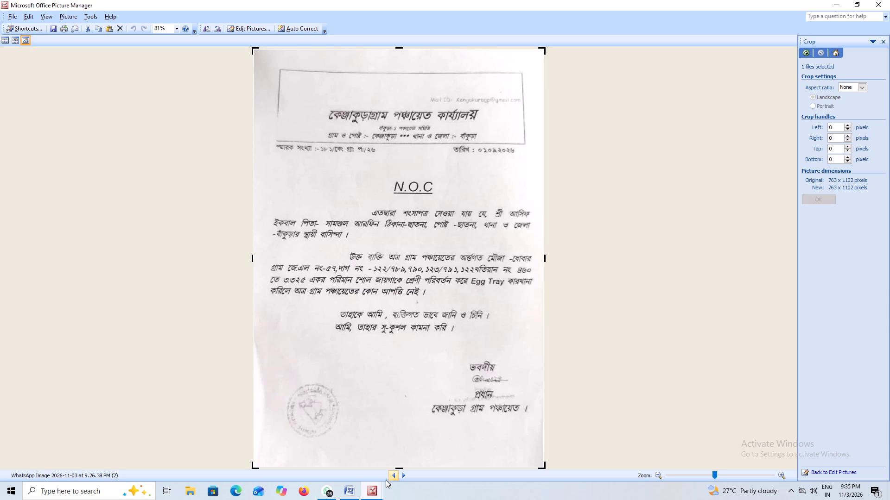
pyautogui.click(352, 491)
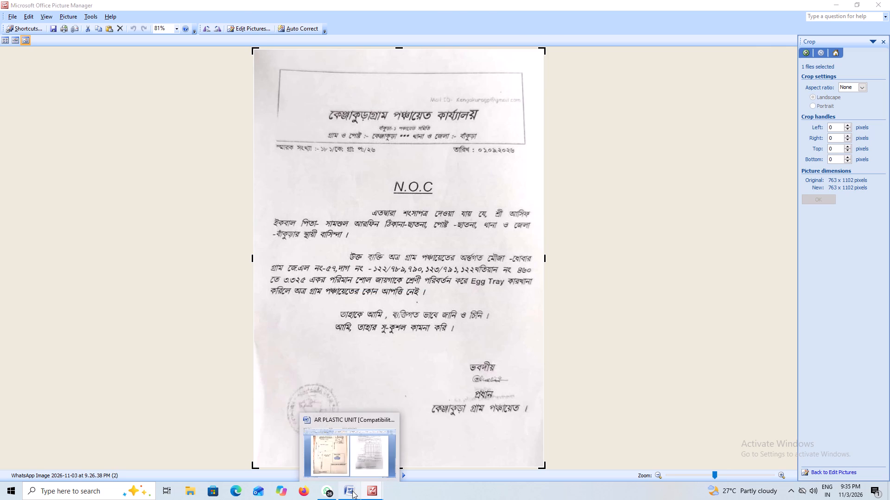
pyautogui.click(776, 395)
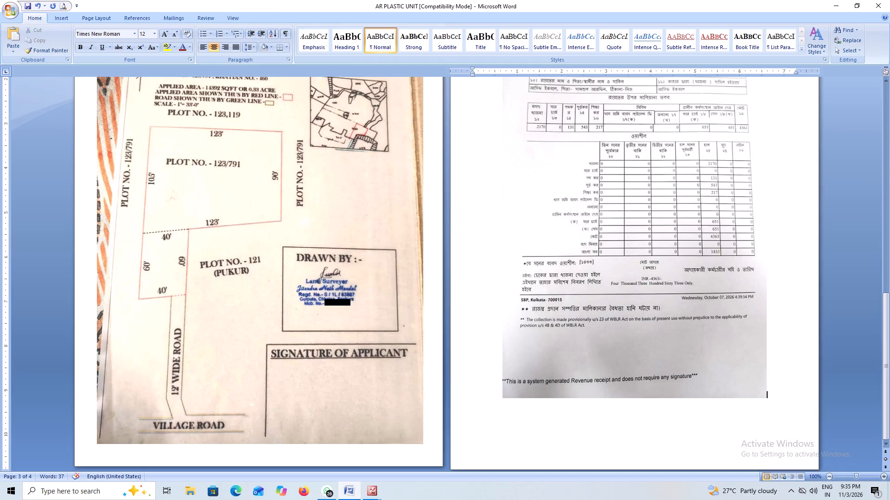
pyautogui.press('Return')
pyautogui.press('Return')
pyautogui.press('Return')
pyautogui.press('Return')
pyautogui.press('Return')
pyautogui.press('Return')
pyautogui.press('Return')
pyautogui.press('Return')
pyautogui.press('Return')
pyautogui.press('Return')
pyautogui.press('Return')
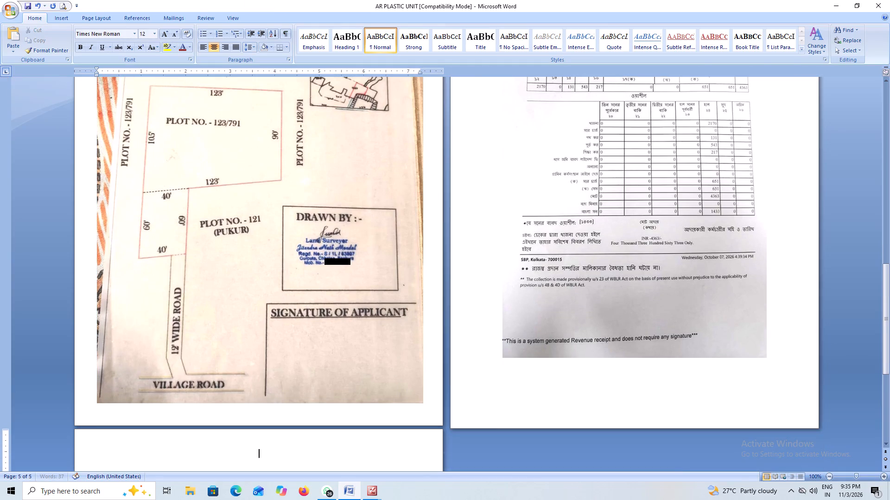
pyautogui.hotkey('ctrl', 'v')
# Scale the pasted N.O.C picture down proportionally to about 4.5 inches wide so it fits whole on the fifth page.
pyautogui.click(777, 358)
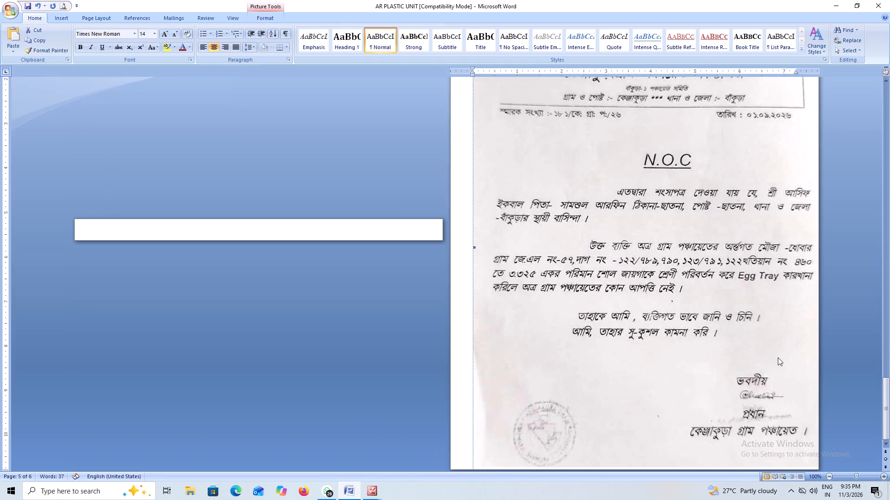
pyautogui.scroll(4, 781, 337)
pyautogui.scroll(3, 657, 184)
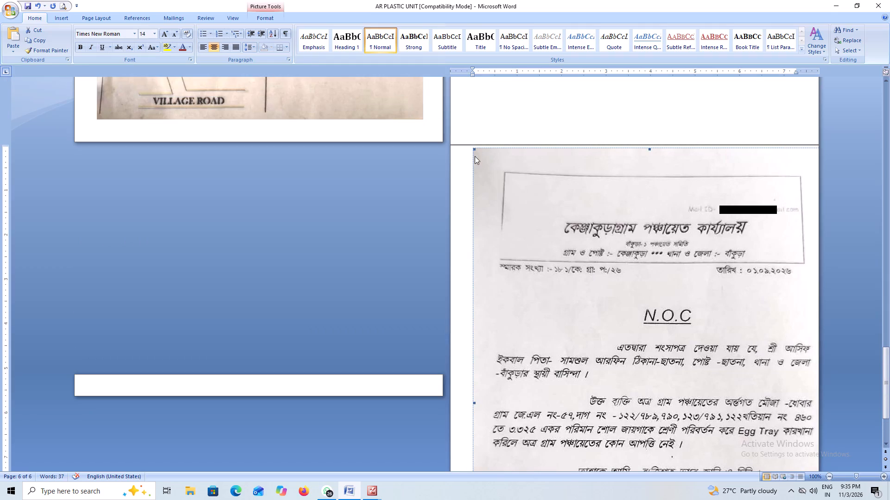
pyautogui.moveTo(474, 150); pyautogui.dragTo(527, 225)
pyautogui.moveTo(527, 225); pyautogui.dragTo(631, 369)
pyautogui.scroll(-2, 426, 310)
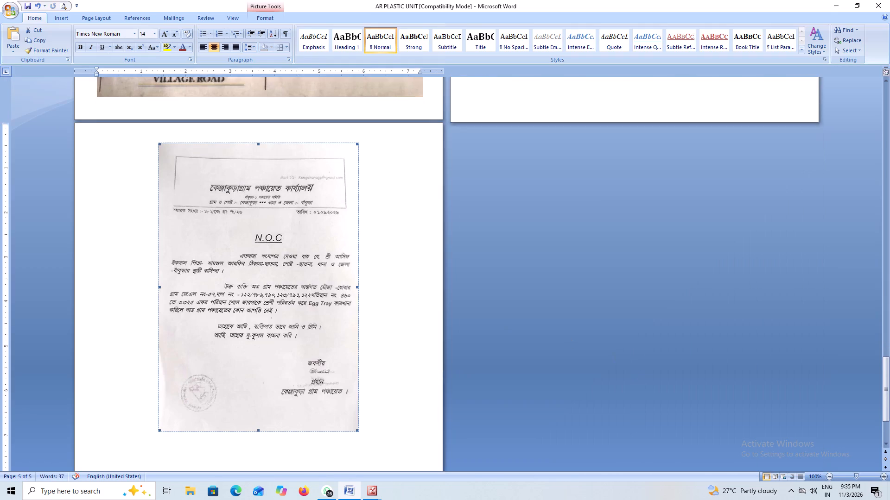
pyautogui.scroll(-2, 426, 310)
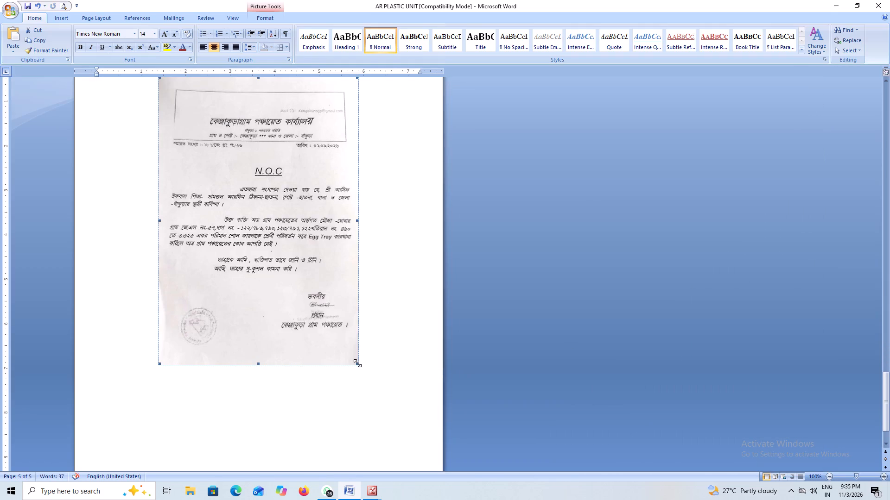
# Enlarge the N.O.C picture proportionally to about 6.5 inches wide, nearly filling the fifth page, and deselect it.
pyautogui.moveTo(357, 363); pyautogui.dragTo(392, 442)
pyautogui.scroll(-5, 375, 413)
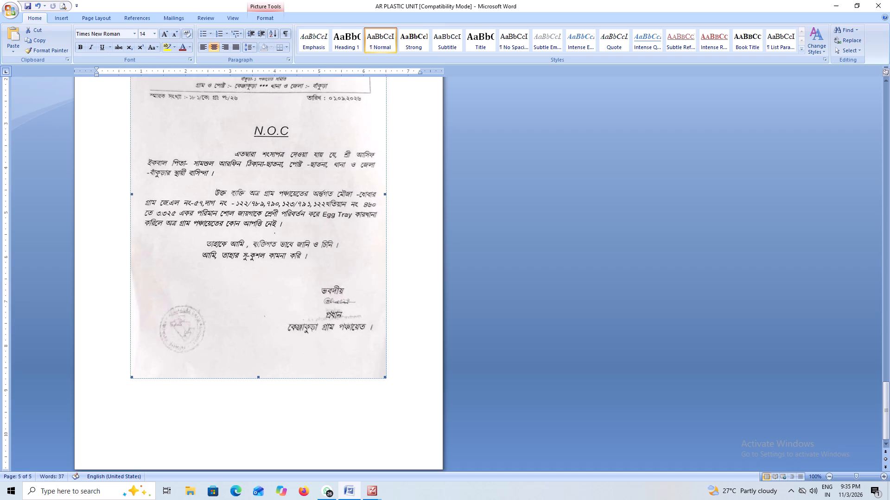
pyautogui.scroll(-3, 370, 409)
pyautogui.moveTo(132, 376); pyautogui.dragTo(109, 426)
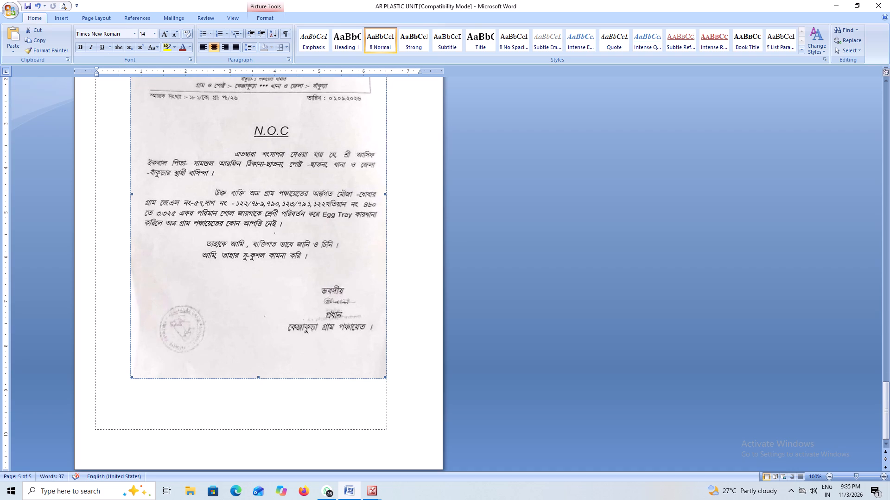
pyautogui.moveTo(109, 426); pyautogui.dragTo(110, 427)
pyautogui.scroll(9, 286, 387)
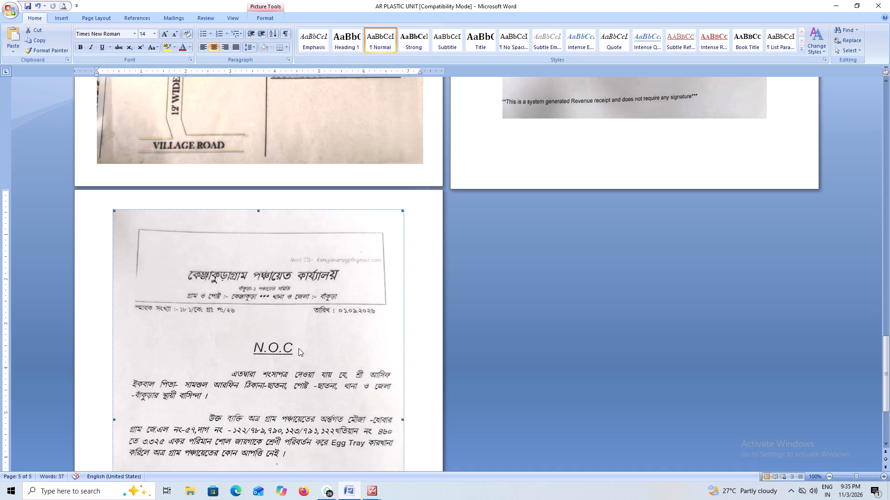
pyautogui.scroll(-10, 299, 348)
pyautogui.click(420, 422)
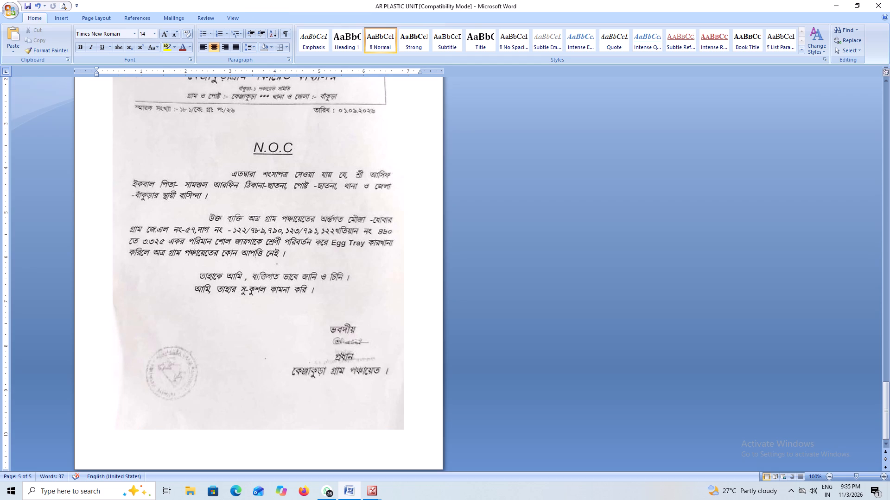
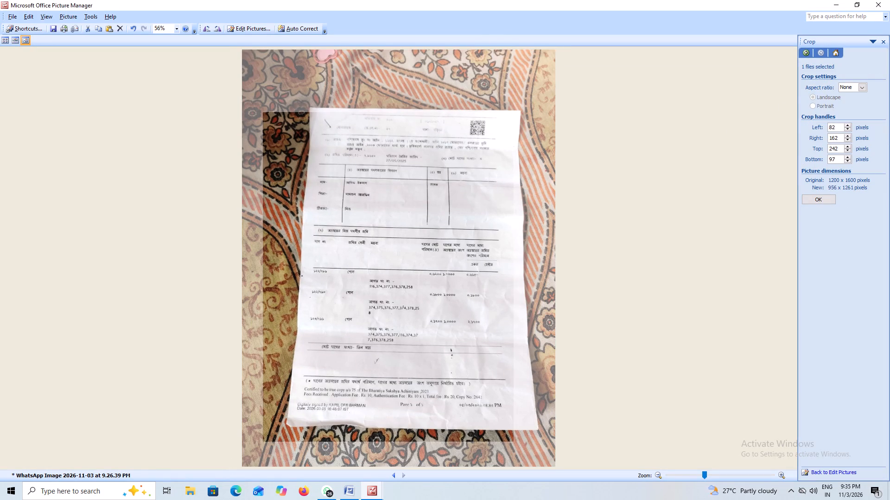
# Crop the land record photo to 827 x 1162 pixels, trimming 211 pixels off its left side and 196 off its bottom.
pyautogui.moveTo(261, 440); pyautogui.dragTo(294, 415)
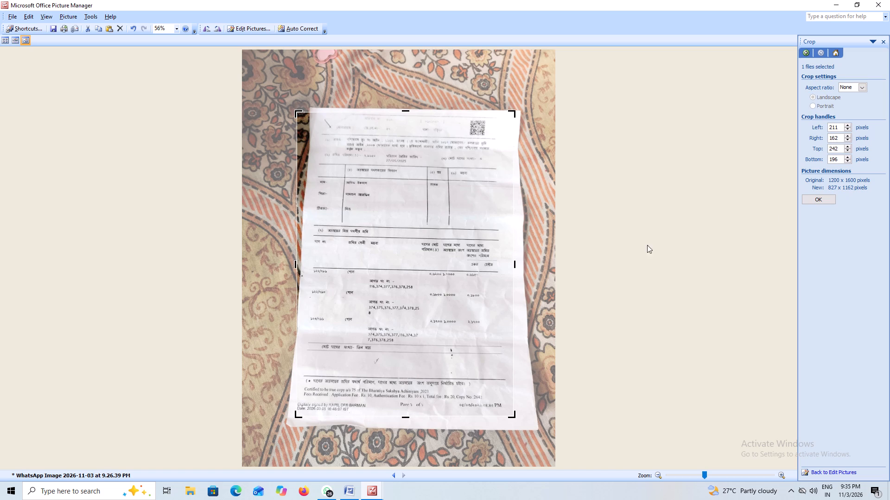
pyautogui.click(821, 199)
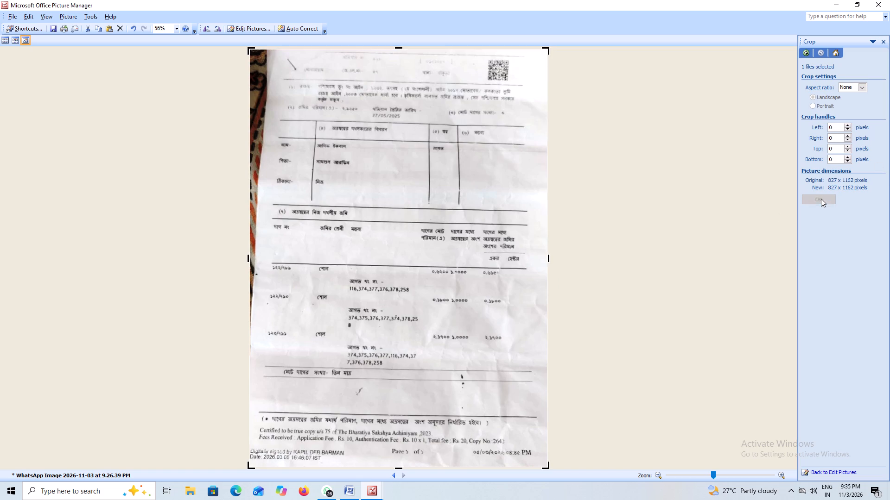
# Rotate the cropped land record photo 2 degrees counterclockwise to straighten its text lines.
pyautogui.click(806, 51)
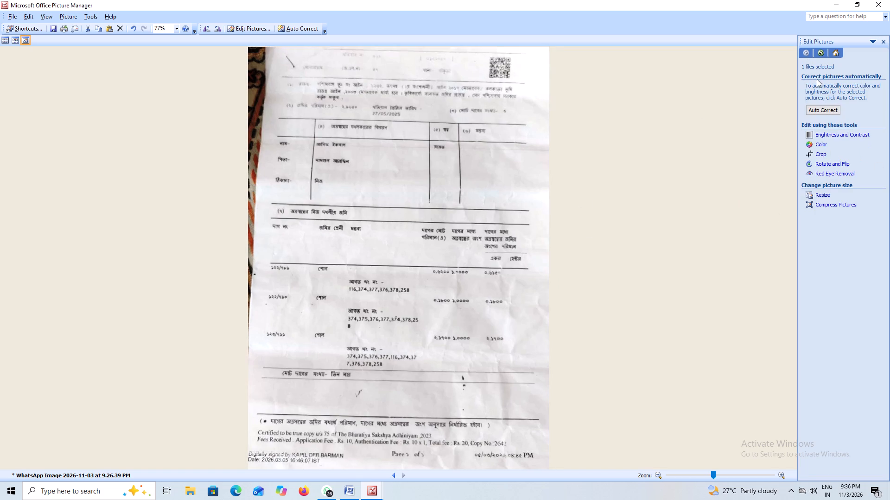
pyautogui.click(827, 162)
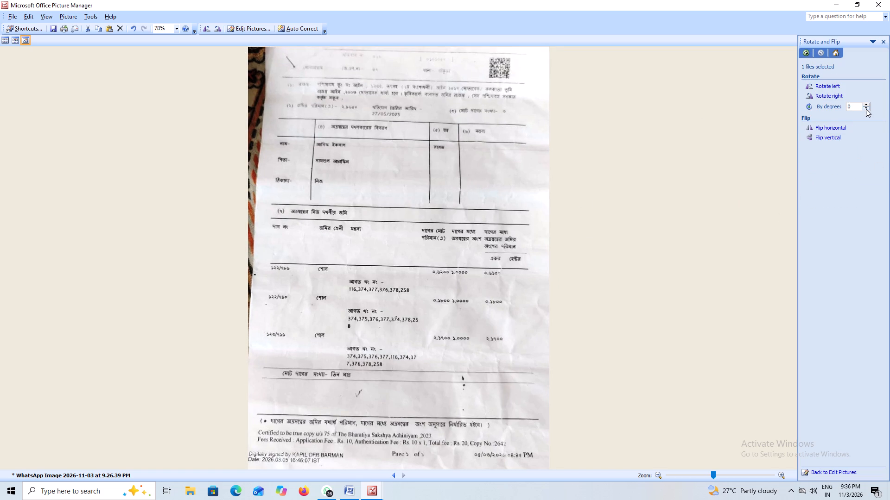
pyautogui.click(866, 109)
pyautogui.click(866, 109)
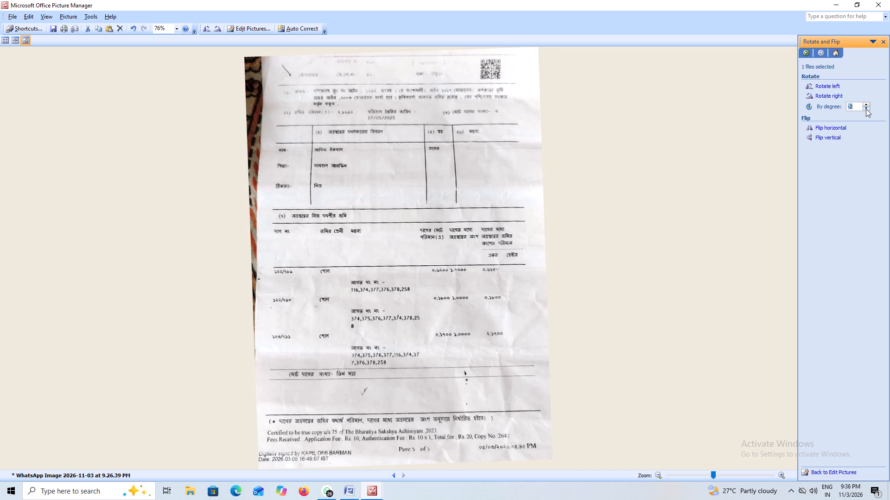
# Crop the rotated photo by 42 pixels left, 37 right, 13 top and 11 bottom to trim the tilted edges and cloth strip.
pyautogui.click(805, 52)
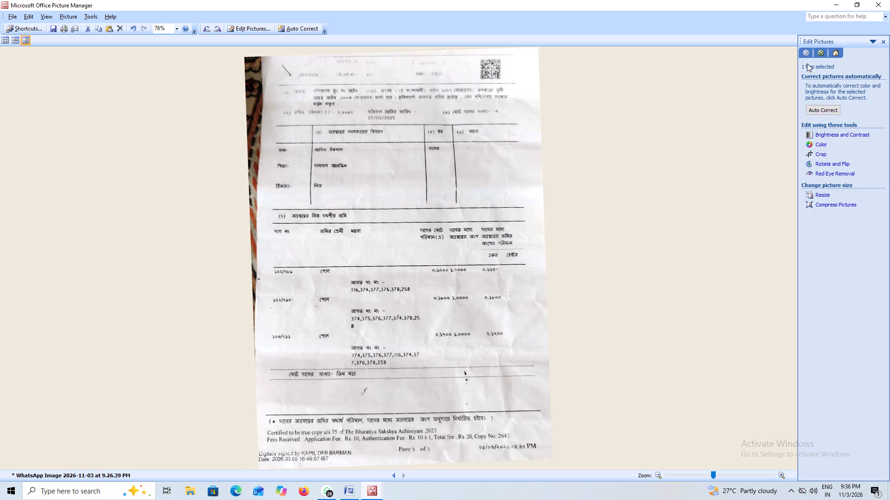
pyautogui.click(821, 151)
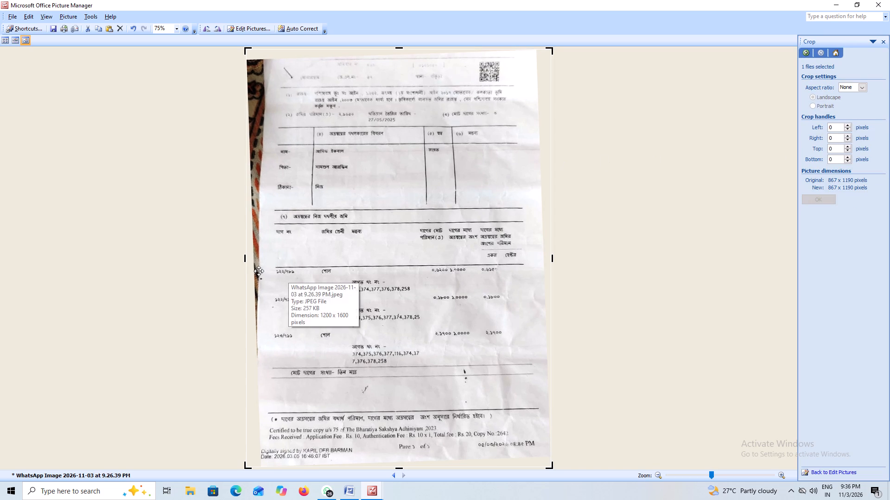
pyautogui.moveTo(247, 260); pyautogui.dragTo(261, 264)
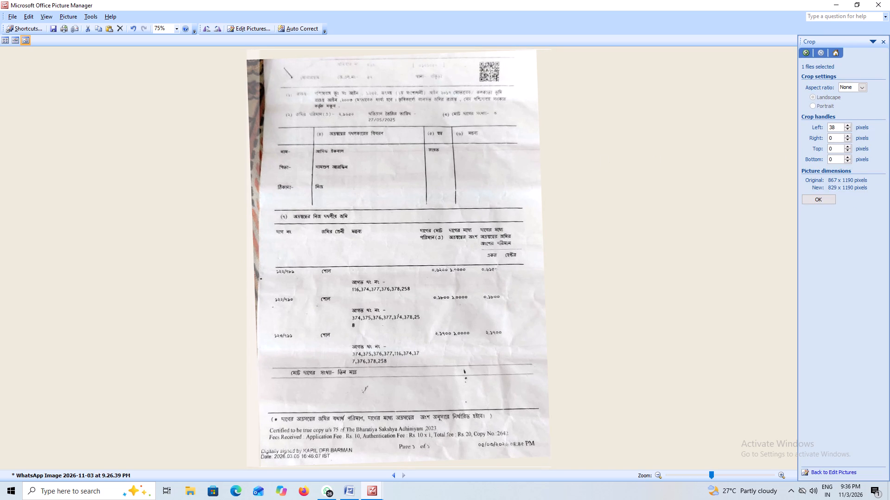
pyautogui.moveTo(261, 264); pyautogui.dragTo(262, 265)
pyautogui.moveTo(553, 257); pyautogui.dragTo(549, 257)
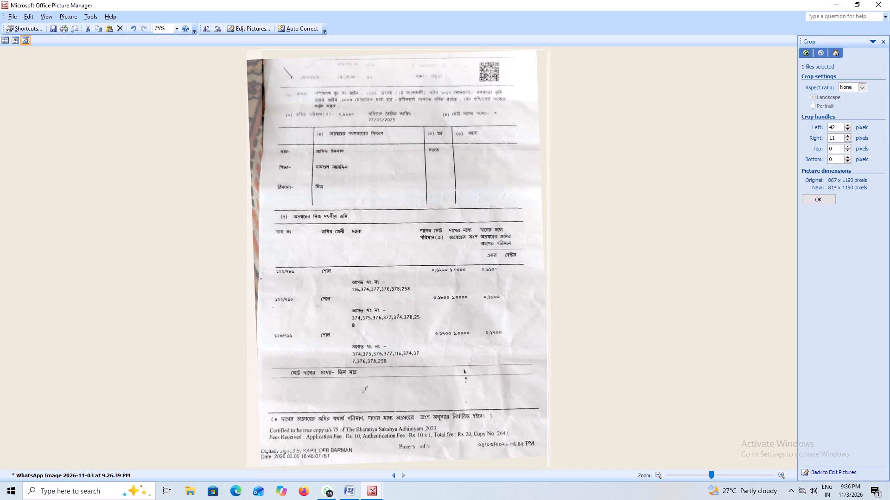
pyautogui.moveTo(549, 257); pyautogui.dragTo(540, 256)
pyautogui.moveTo(400, 467); pyautogui.dragTo(400, 462)
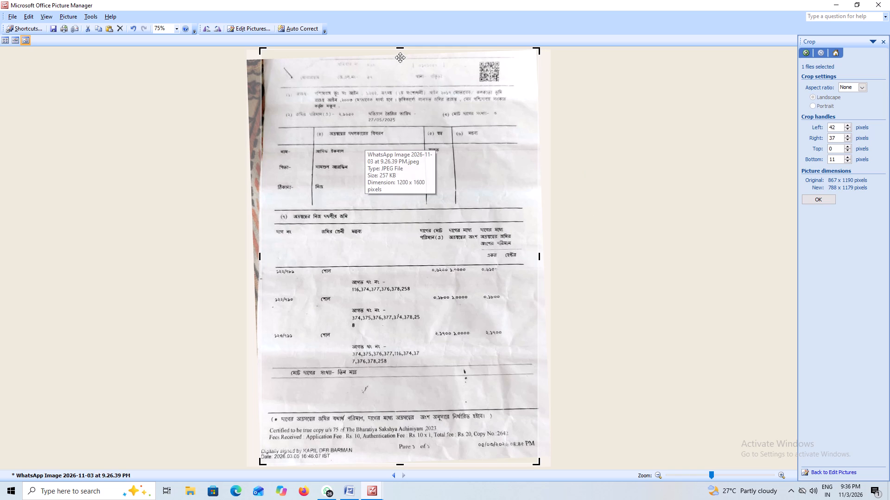
pyautogui.moveTo(400, 49); pyautogui.dragTo(400, 54)
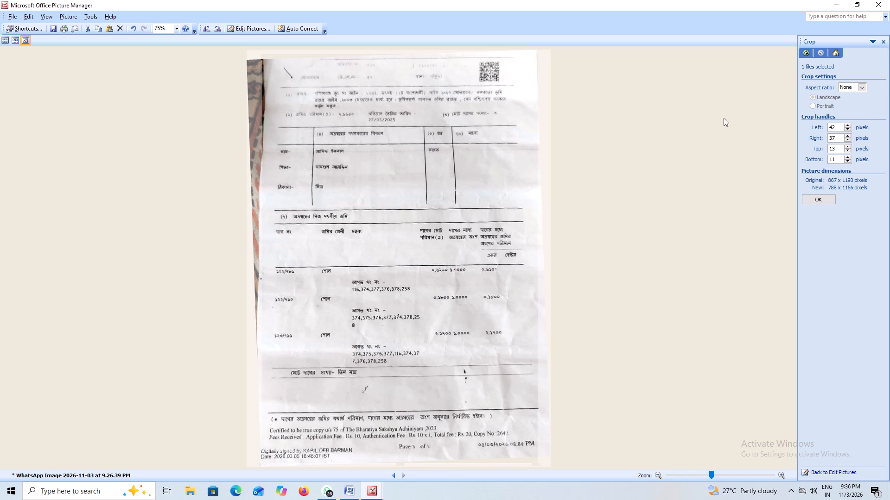
pyautogui.click(821, 195)
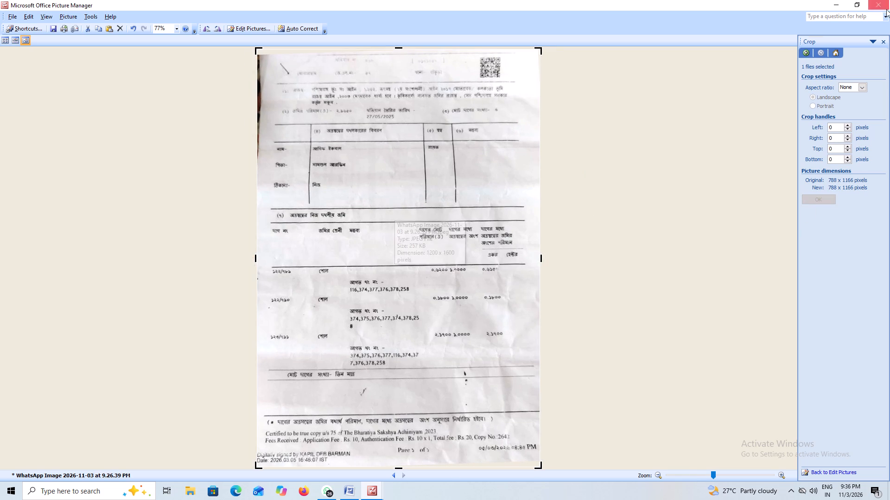
# Raise the land record picture's brightness to 10 and save it.
pyautogui.click(805, 50)
pyautogui.click(821, 135)
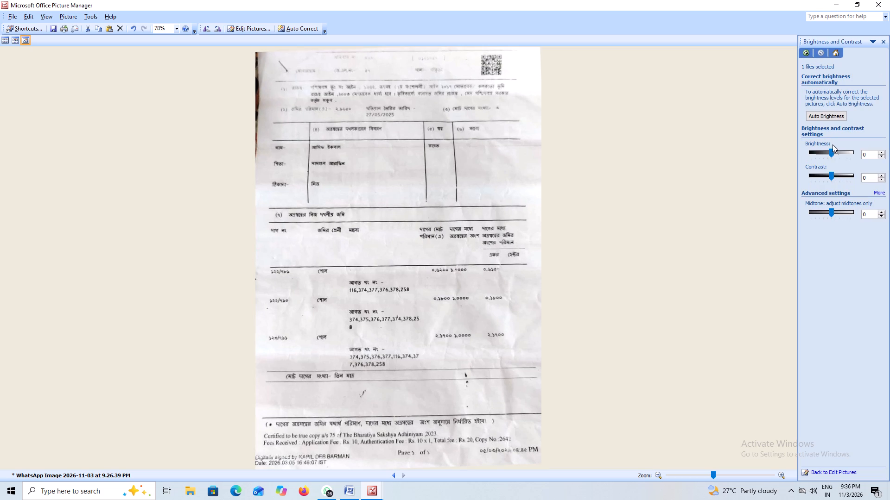
pyautogui.click(835, 154)
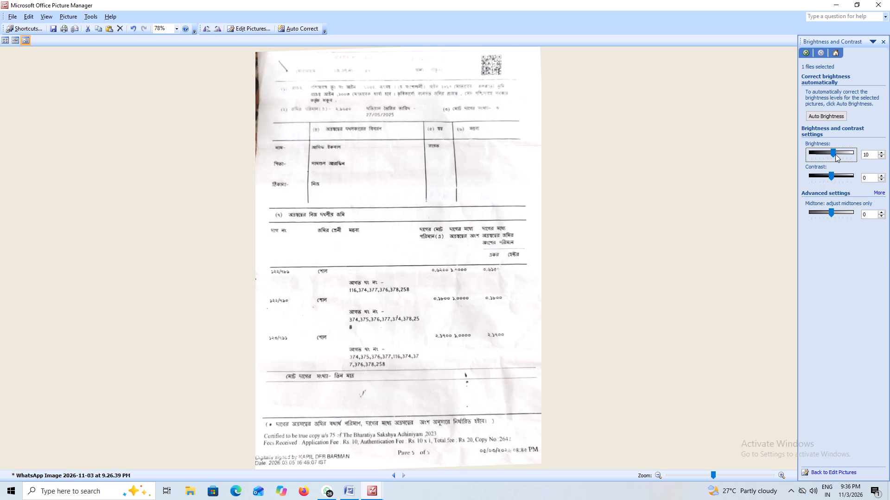
pyautogui.click(51, 28)
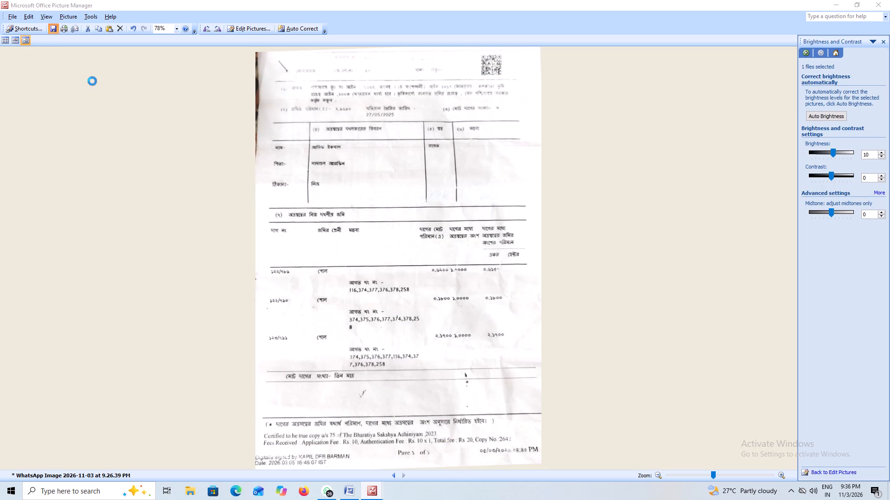
# Copy the edited land record picture and paste it on the sixth page of Word's AR PLASTIC UNIT document.
pyautogui.rightClick(377, 200)
pyautogui.click(396, 231)
pyautogui.click(350, 491)
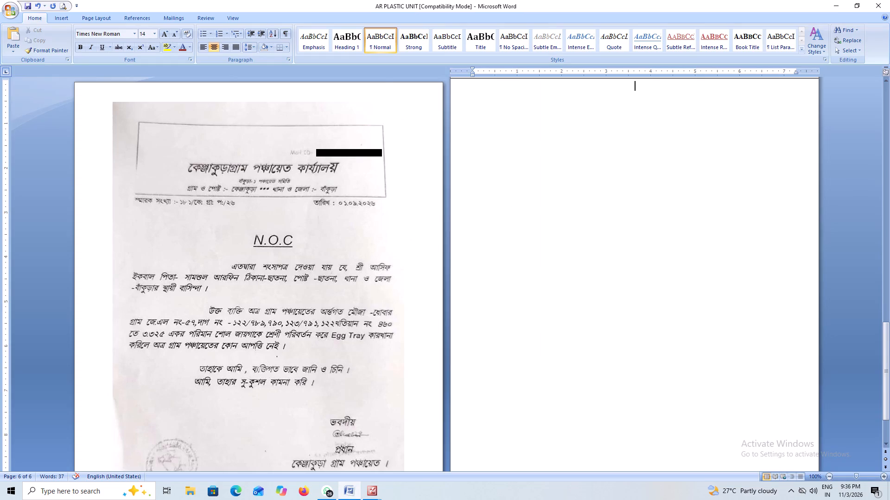
pyautogui.hotkey('ctrl', 'v')
# Scale the pasted land record picture proportionally to about 6.5 inches wide so it fits whole on the sixth page.
pyautogui.click(580, 281)
pyautogui.scroll(4, 585, 276)
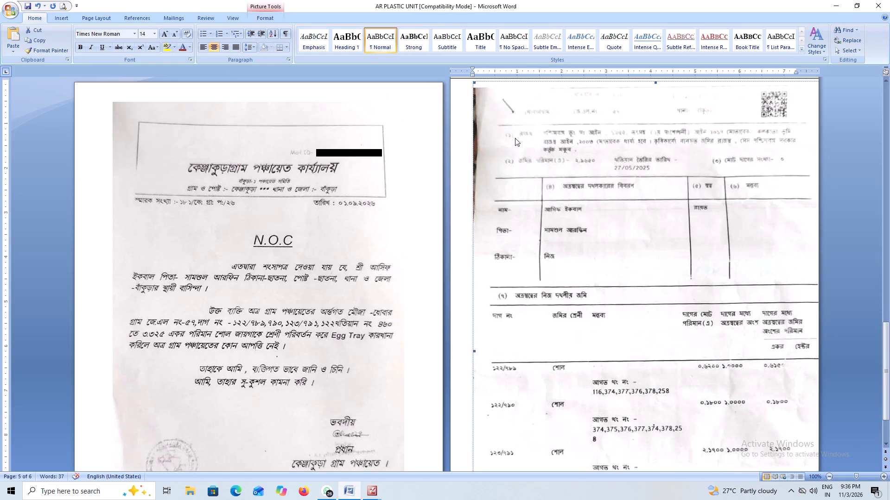
pyautogui.moveTo(473, 82); pyautogui.dragTo(603, 229)
pyautogui.moveTo(603, 229); pyautogui.dragTo(603, 229)
pyautogui.scroll(-8, 603, 231)
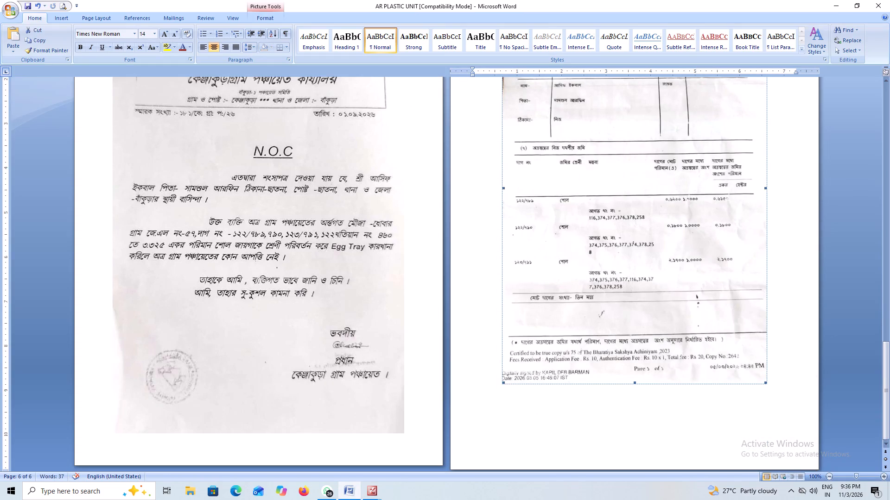
pyautogui.moveTo(765, 383); pyautogui.dragTo(785, 427)
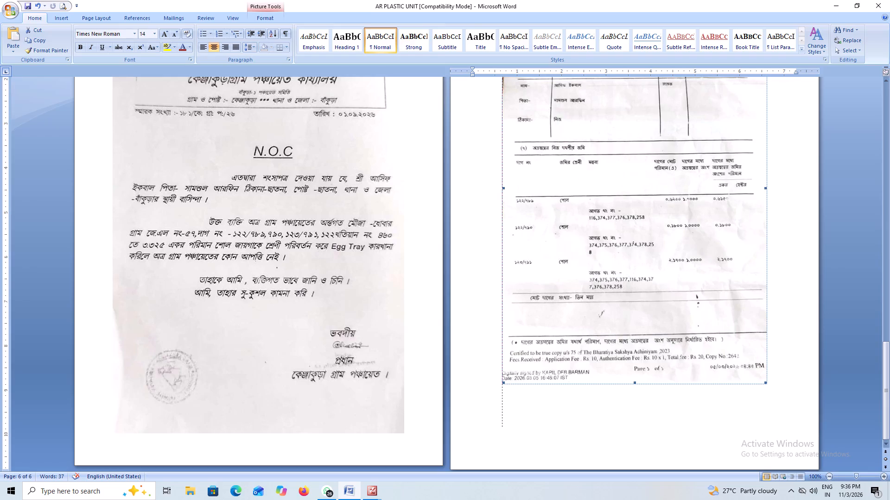
pyautogui.moveTo(785, 427); pyautogui.dragTo(780, 425)
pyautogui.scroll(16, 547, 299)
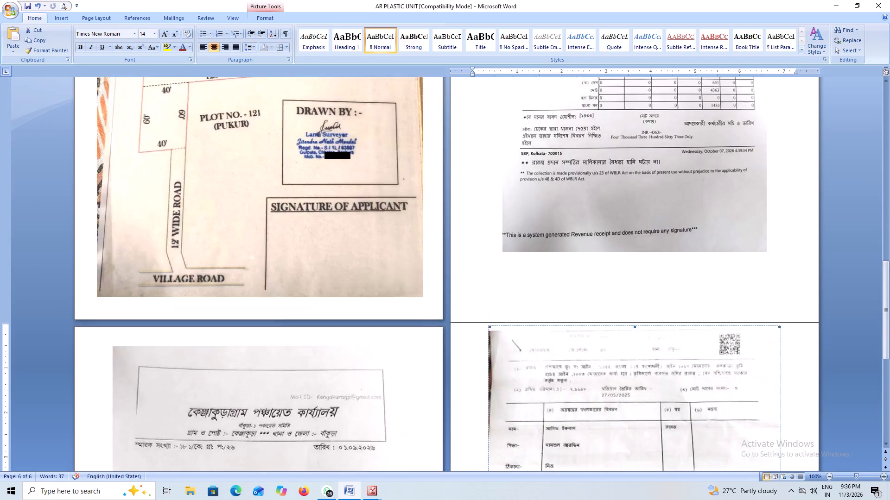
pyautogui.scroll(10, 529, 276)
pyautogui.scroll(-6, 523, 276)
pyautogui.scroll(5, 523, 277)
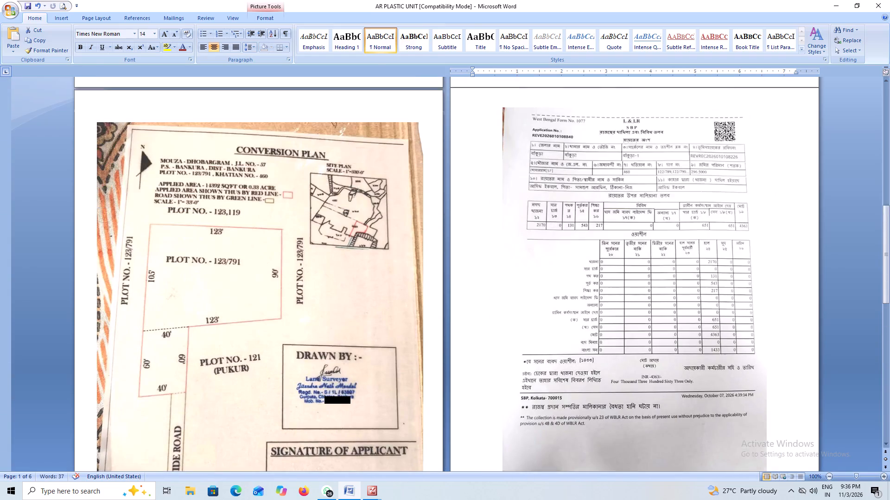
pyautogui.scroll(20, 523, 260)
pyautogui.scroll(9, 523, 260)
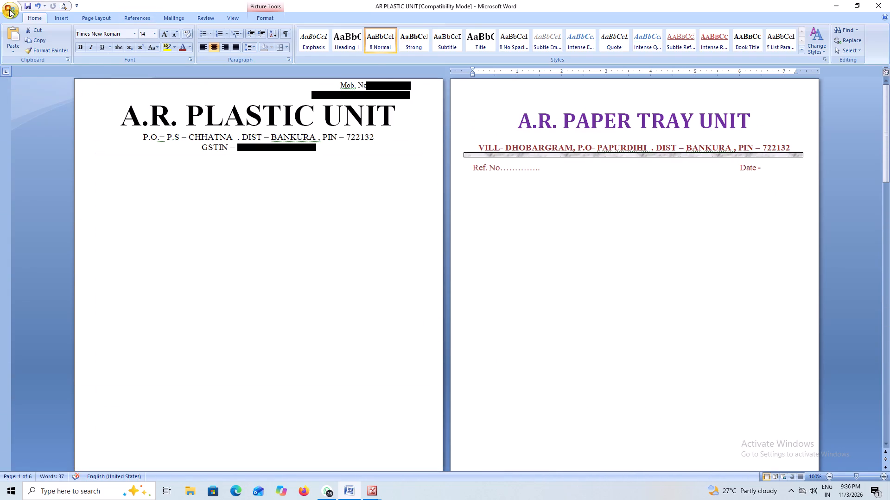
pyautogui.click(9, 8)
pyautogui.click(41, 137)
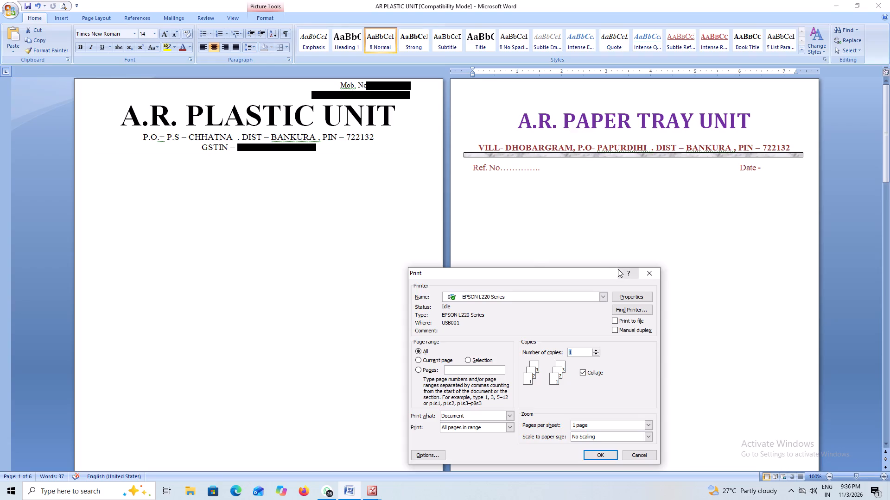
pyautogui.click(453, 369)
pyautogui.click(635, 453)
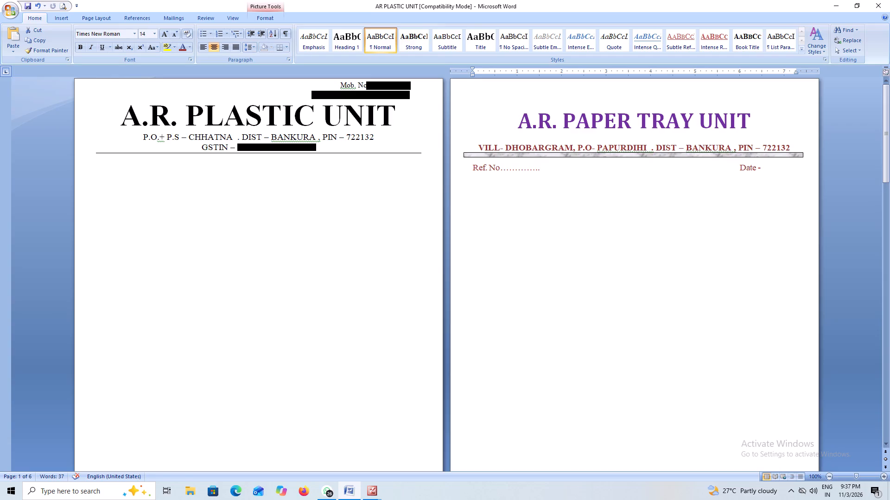
# Minimize the Word document and return to the land record picture in Picture Manager.
pyautogui.click(839, 5)
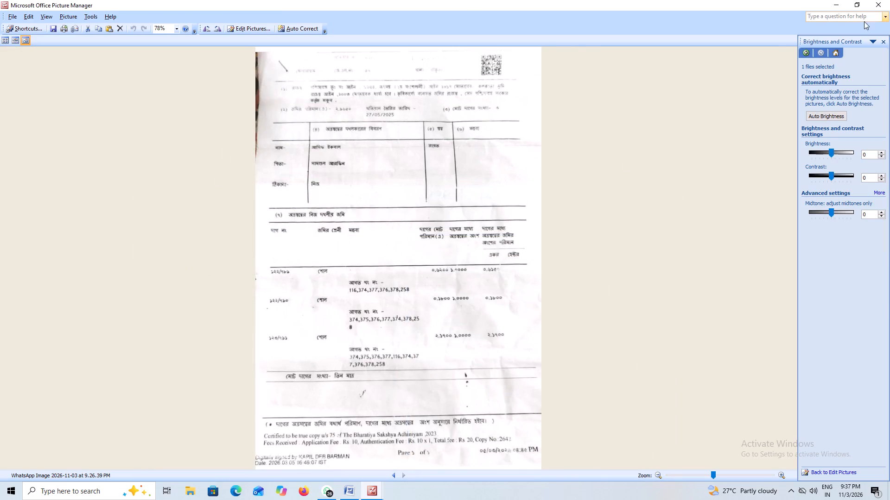
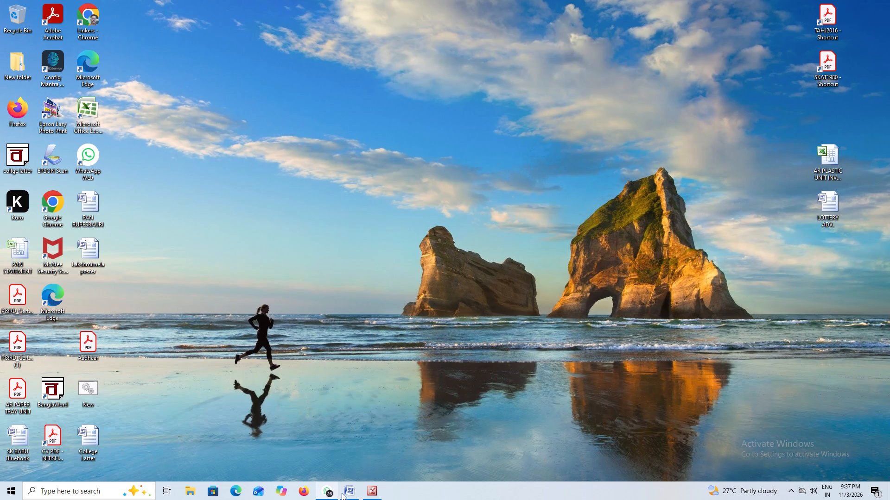
# Bring back Picture Manager with the conversion plan picture and close it.
pyautogui.click(377, 490)
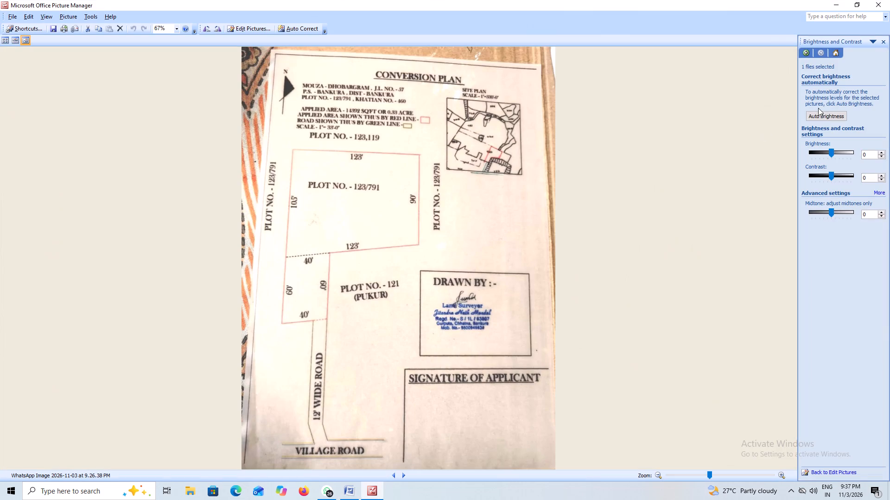
pyautogui.click(878, 4)
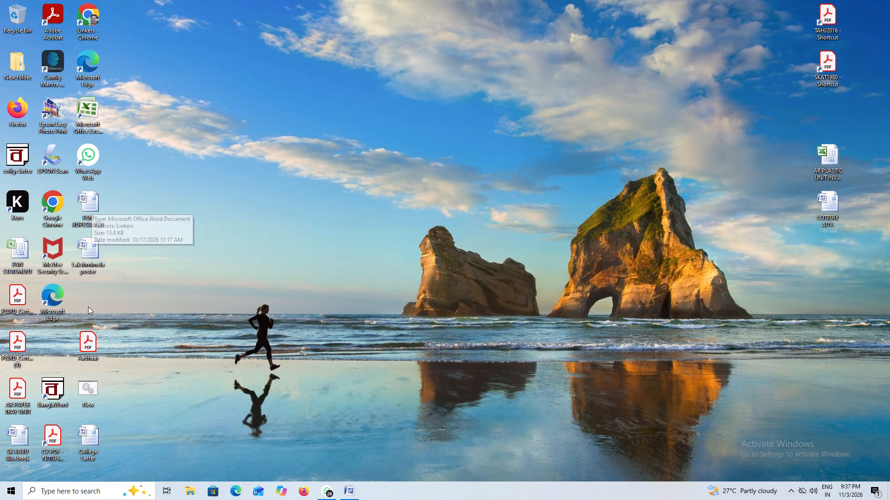
# Open the AR PAPER TRAY UNIT PDF from the desktop in Acrobat and zoom out until the whole Form 11 certificate shows.
pyautogui.doubleClick(13, 389)
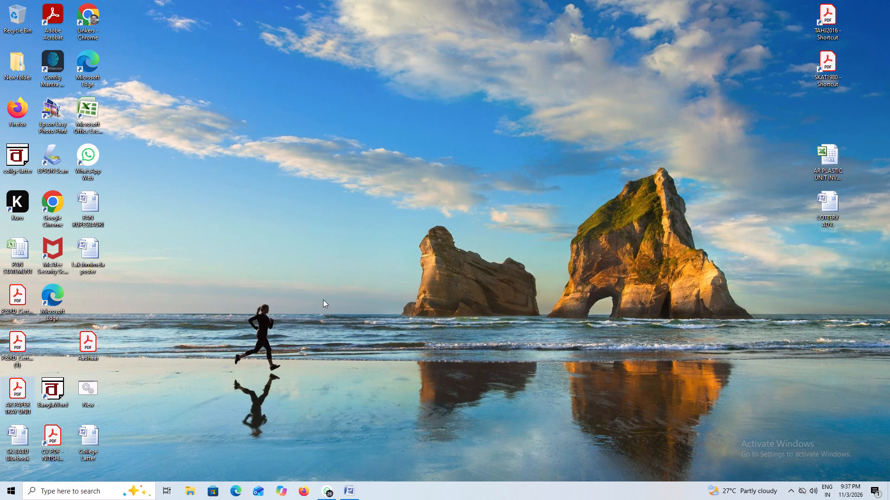
pyautogui.click(13, 390)
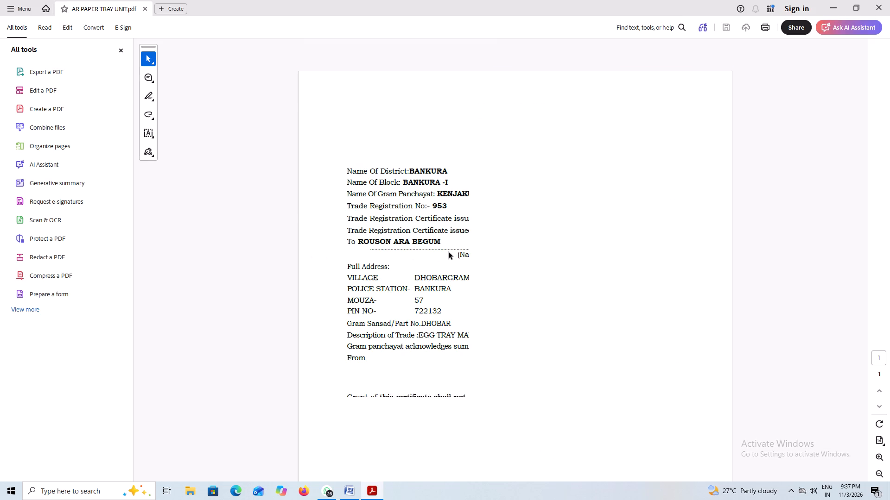
pyautogui.scroll(-2, 536, 252)
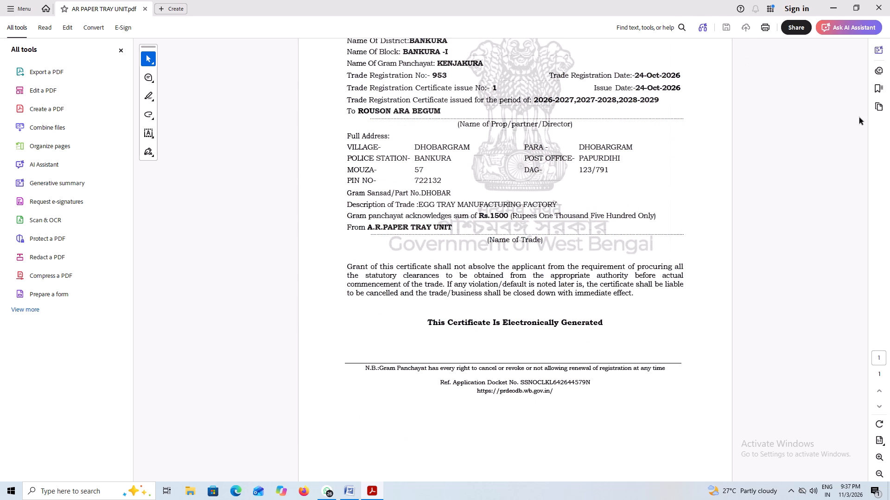
pyautogui.click(879, 473)
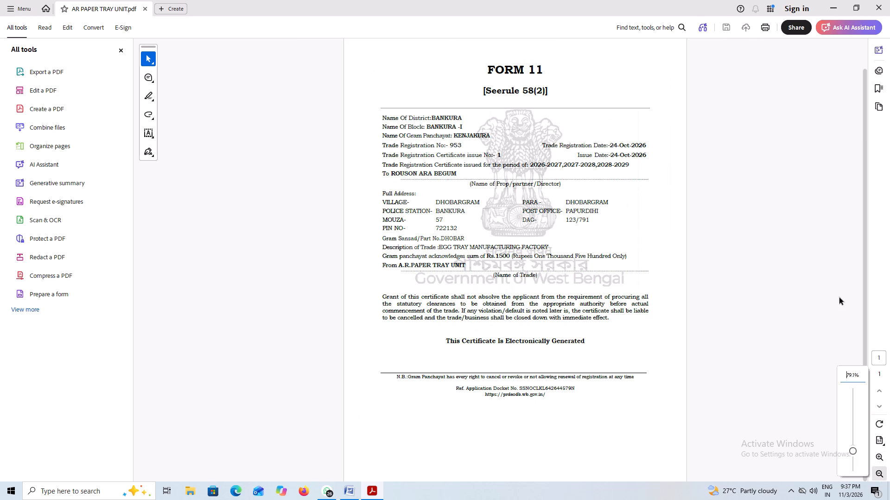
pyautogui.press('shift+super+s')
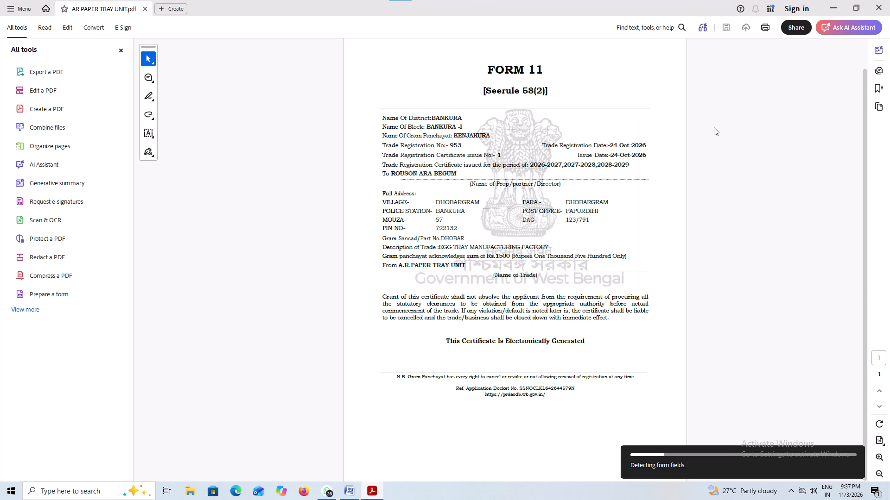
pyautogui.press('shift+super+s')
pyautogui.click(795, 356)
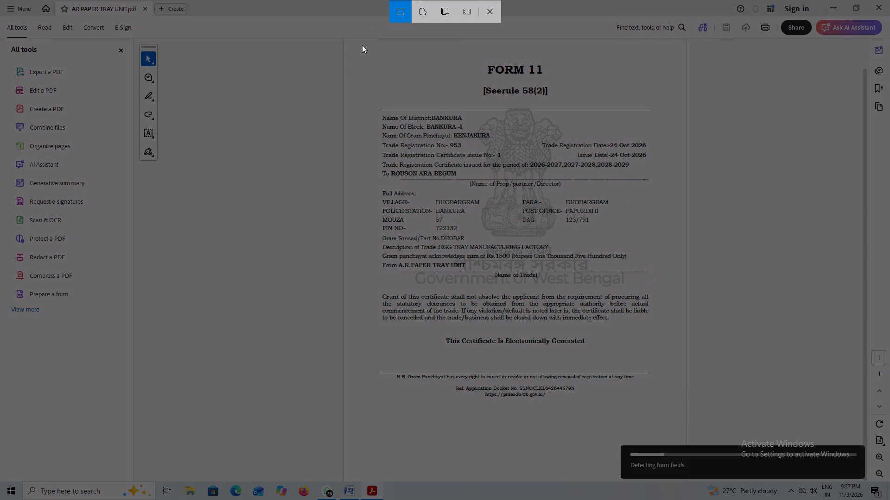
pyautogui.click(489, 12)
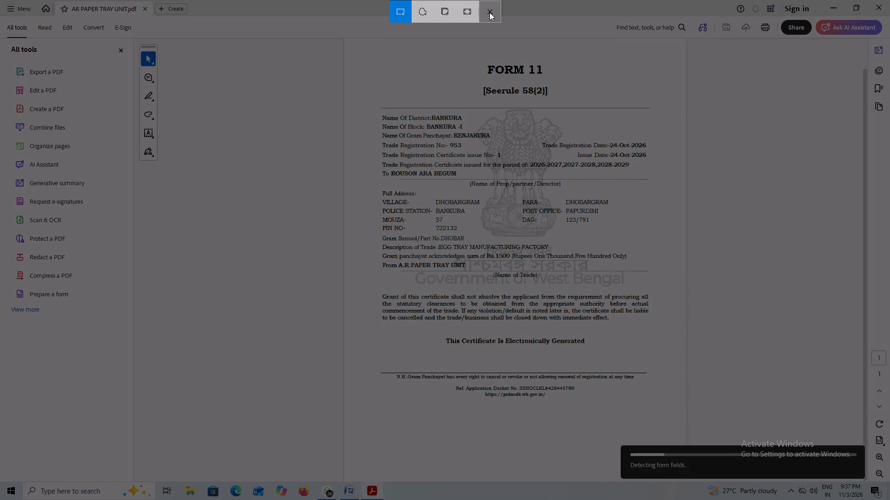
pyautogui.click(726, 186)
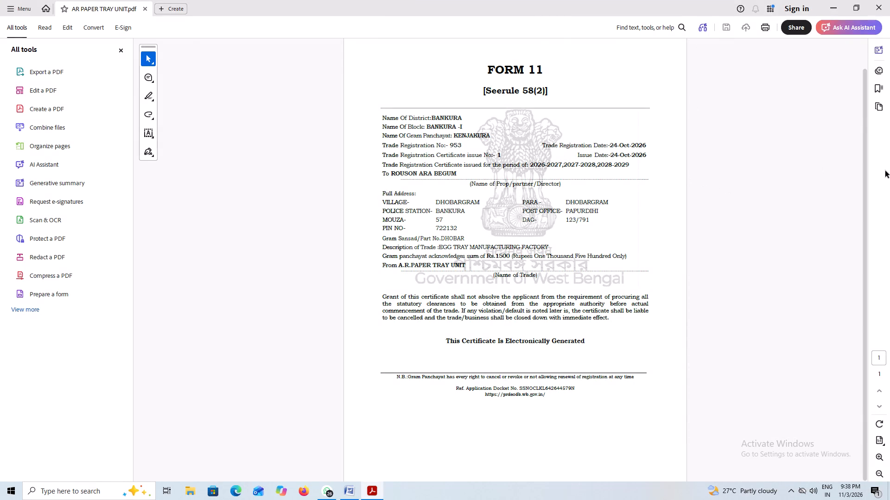
# Capture a rectangular screen snip of the whole Form 11 certificate page.
pyautogui.press('shift+super+s')
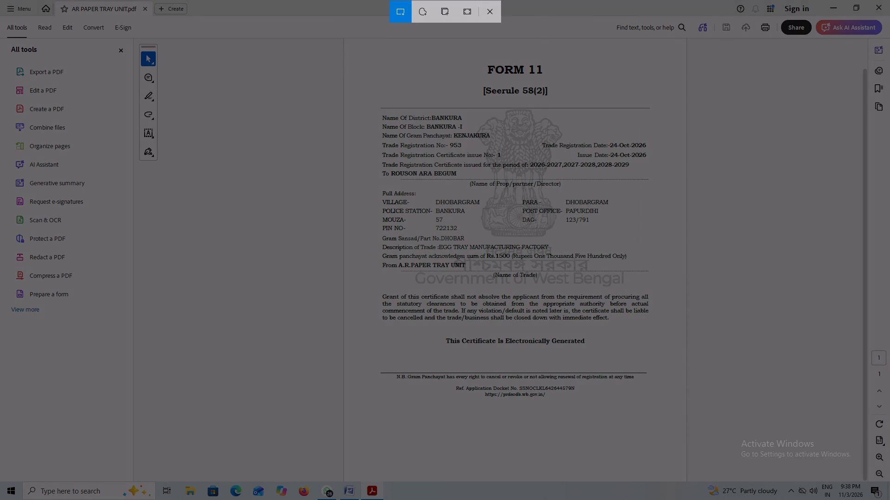
pyautogui.moveTo(359, 41); pyautogui.dragTo(462, 364)
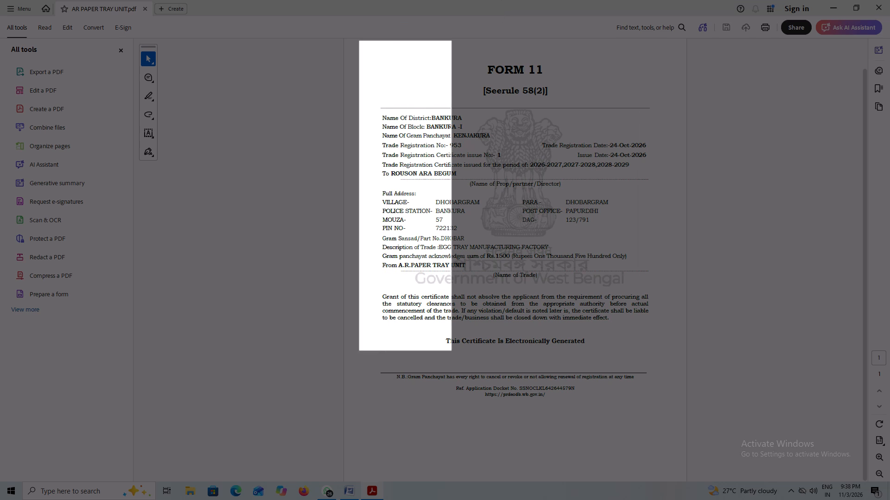
pyautogui.moveTo(462, 364); pyautogui.dragTo(687, 474)
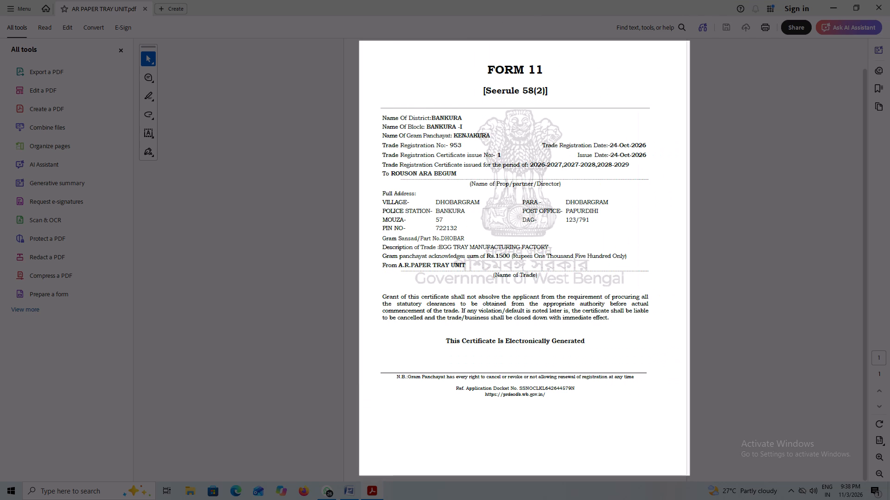
pyautogui.moveTo(687, 474); pyautogui.dragTo(680, 473)
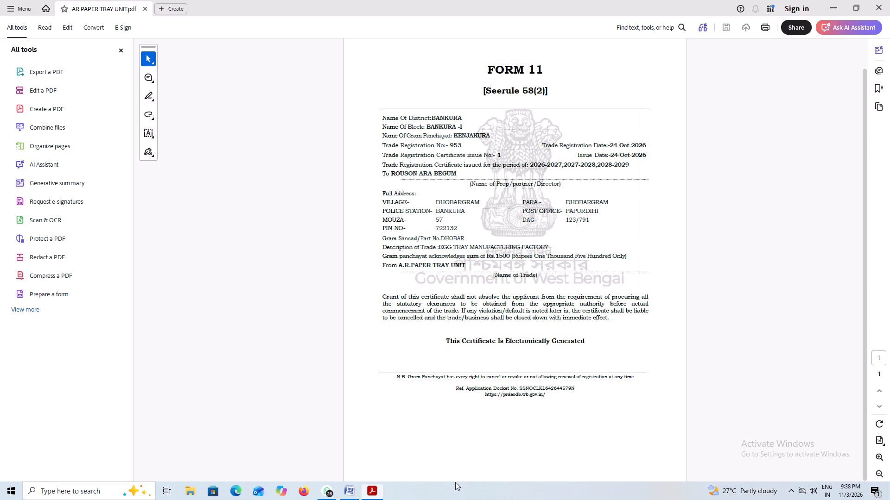
# Switch to Word's AR PLASTIC UNIT document and add blank lines after the land record picture to start a seventh page.
pyautogui.click(347, 490)
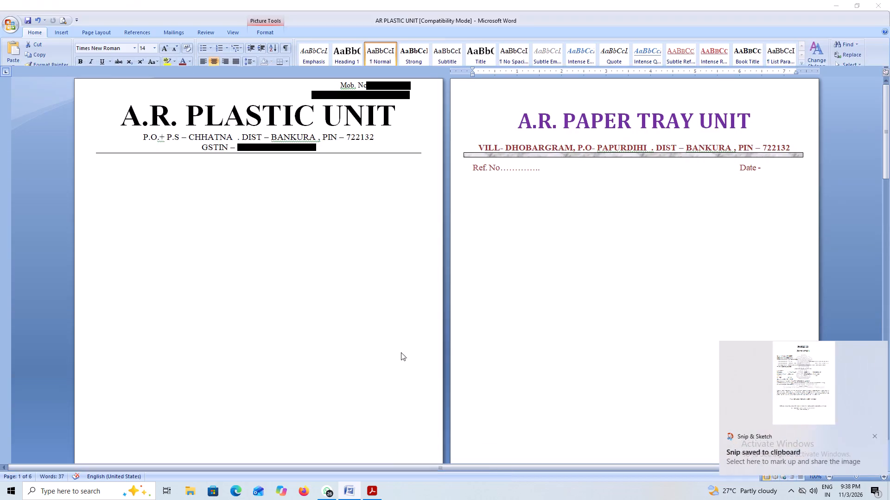
pyautogui.scroll(-11, 616, 333)
pyautogui.scroll(-6, 610, 381)
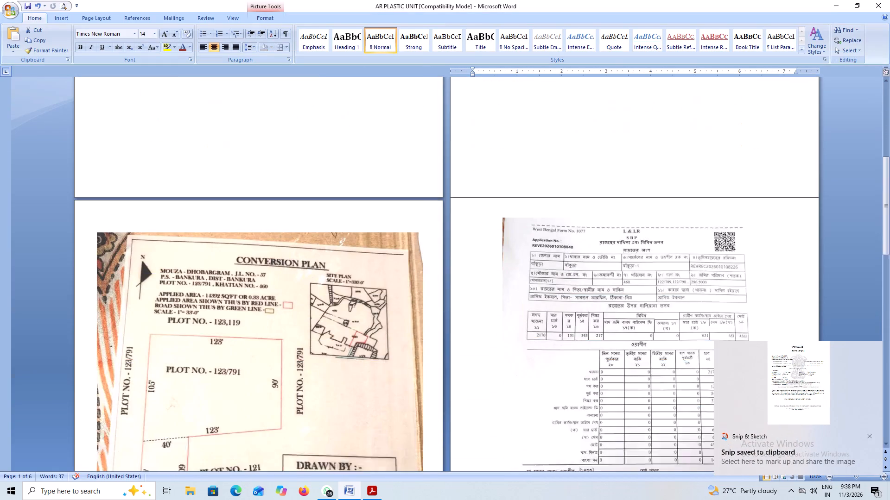
pyautogui.scroll(-20, 610, 381)
pyautogui.scroll(-16, 610, 381)
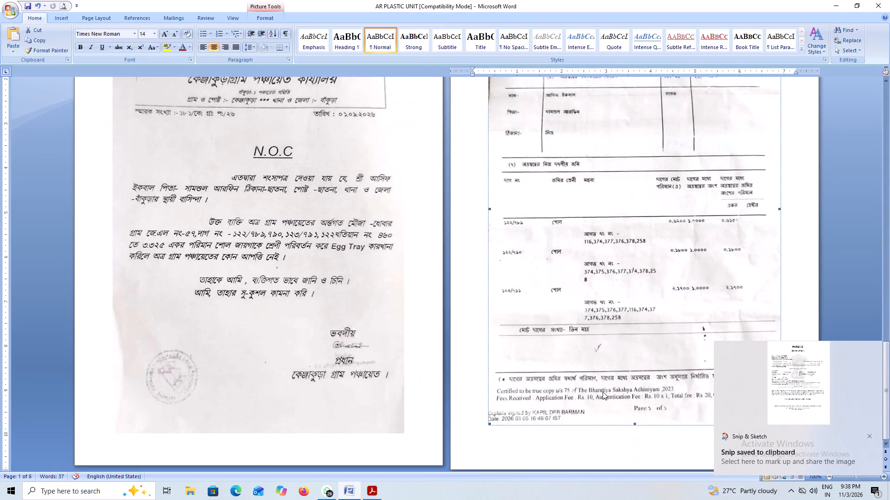
pyautogui.scroll(-4, 603, 392)
pyautogui.click(543, 450)
pyautogui.click(553, 442)
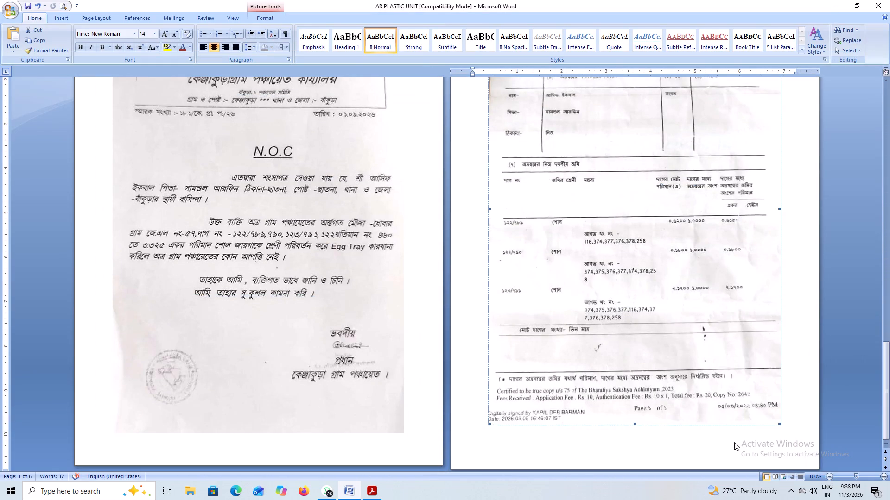
pyautogui.click(790, 421)
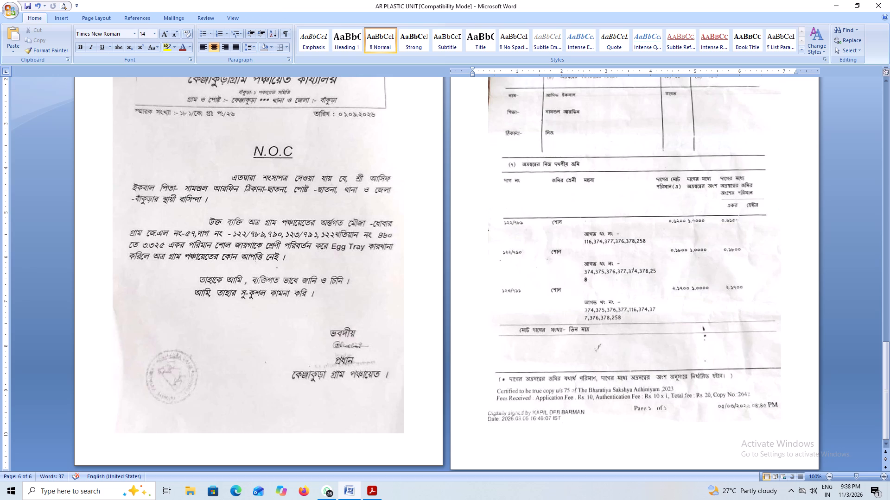
pyautogui.press('Return')
pyautogui.press('Return')
pyautogui.press('Return')
pyautogui.press('Return')
pyautogui.press('Return')
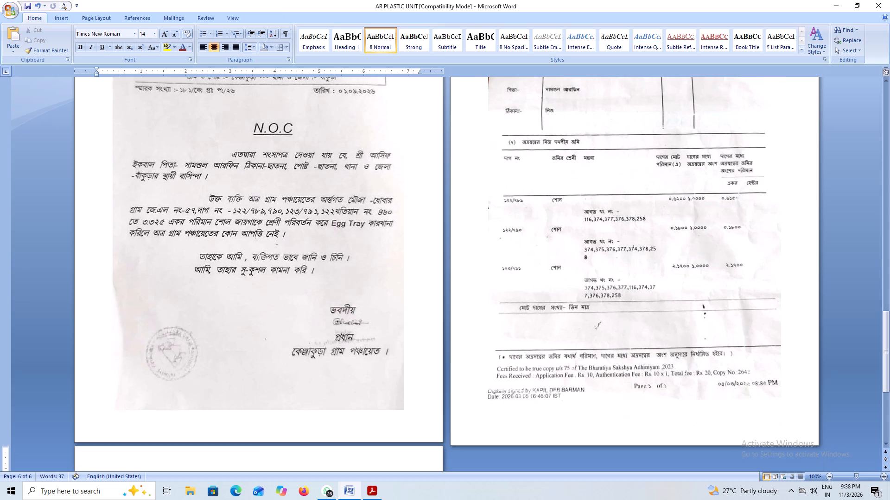
pyautogui.press('Return')
pyautogui.press('Return')
pyautogui.press('Return')
# Paste the Form 11 certificate snip on the seventh page and save the document.
pyautogui.hotkey('ctrl', 'v')
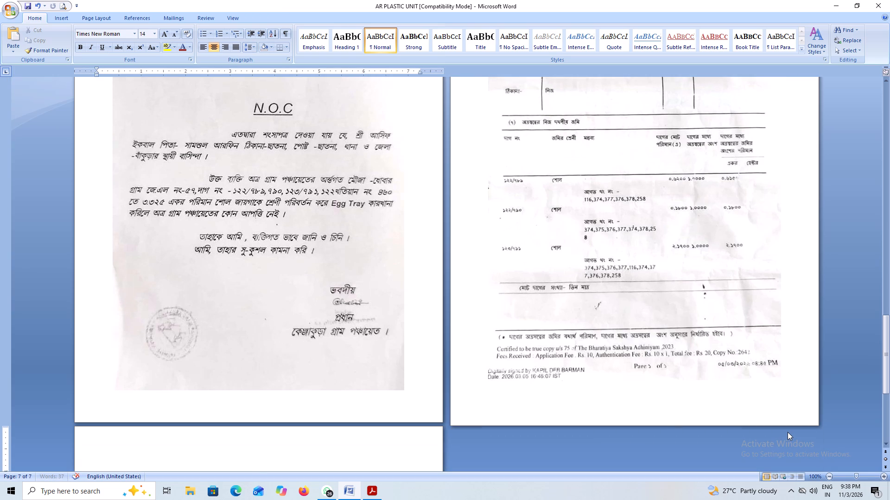
pyautogui.scroll(8, 747, 378)
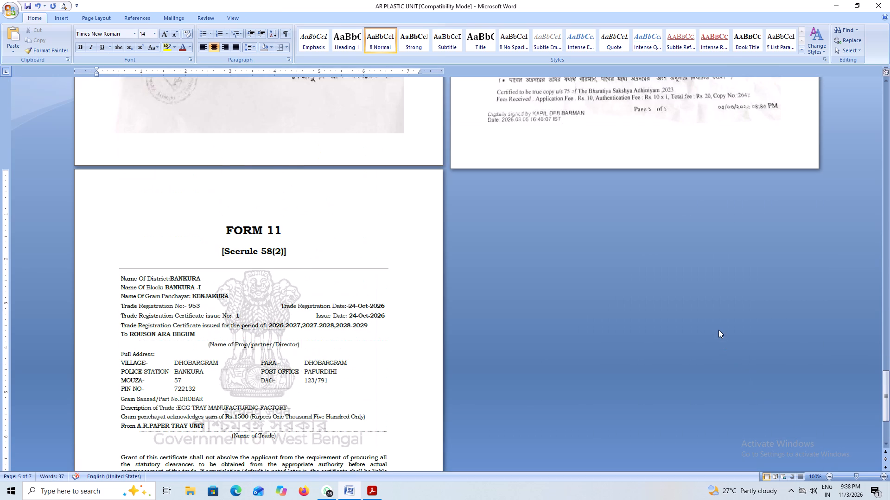
pyautogui.scroll(-12, 718, 330)
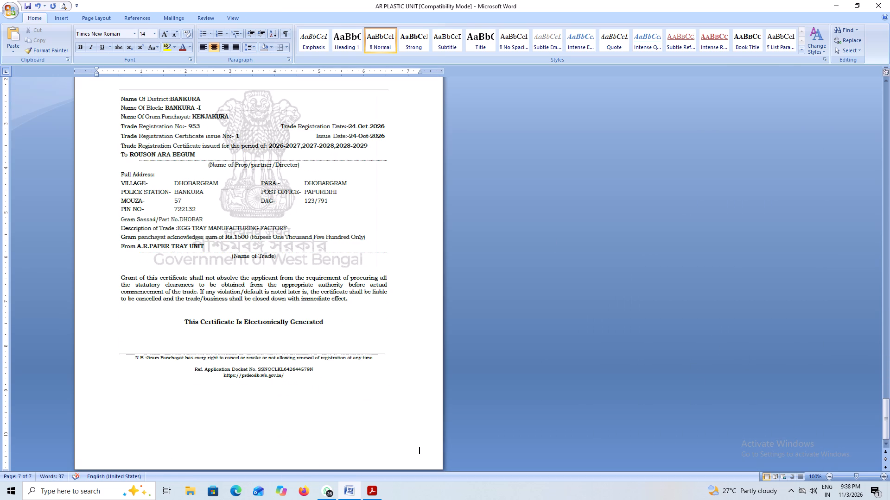
pyautogui.scroll(5, 358, 225)
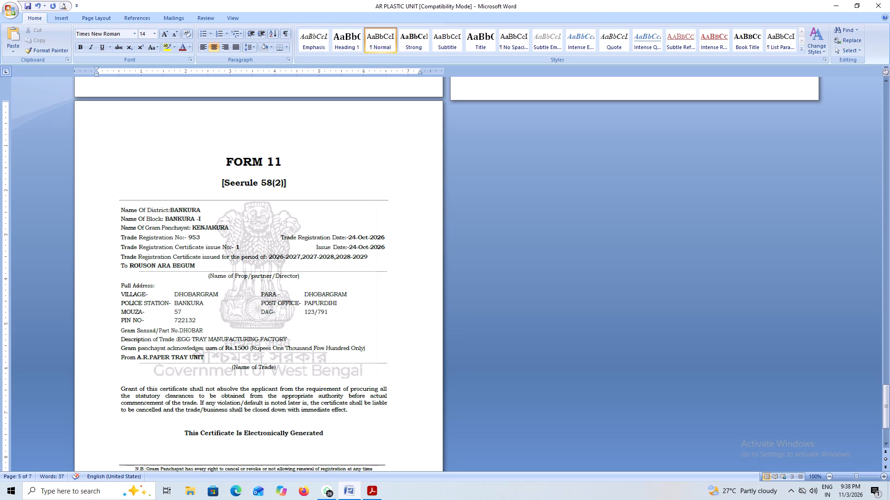
pyautogui.click(27, 7)
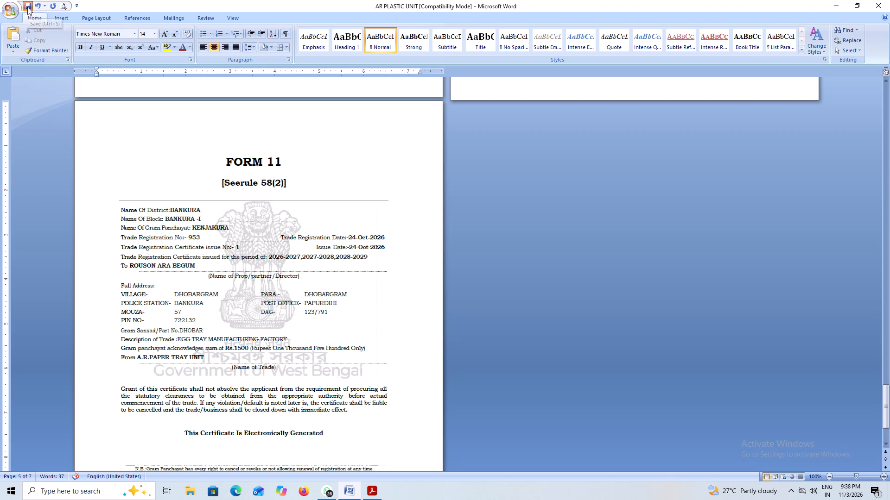
pyautogui.click(27, 7)
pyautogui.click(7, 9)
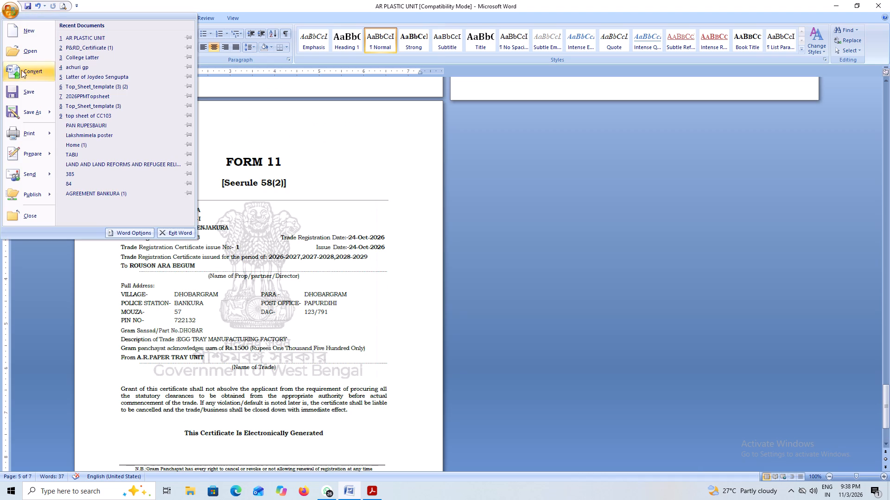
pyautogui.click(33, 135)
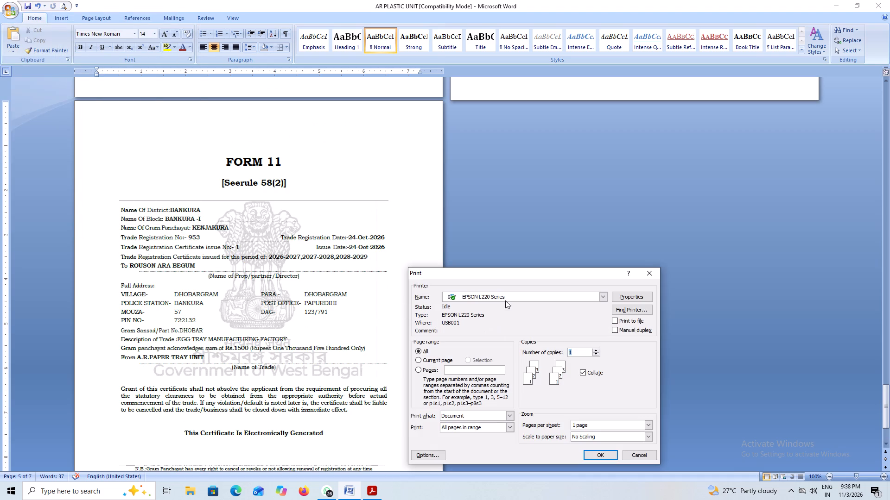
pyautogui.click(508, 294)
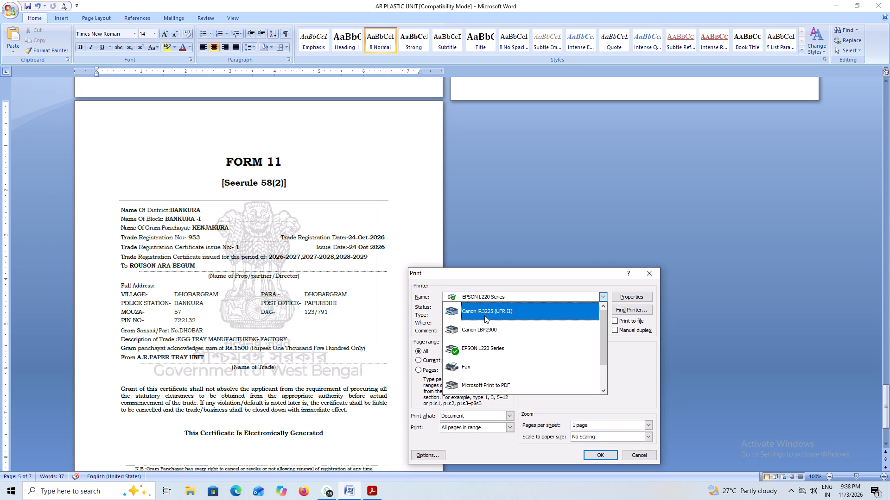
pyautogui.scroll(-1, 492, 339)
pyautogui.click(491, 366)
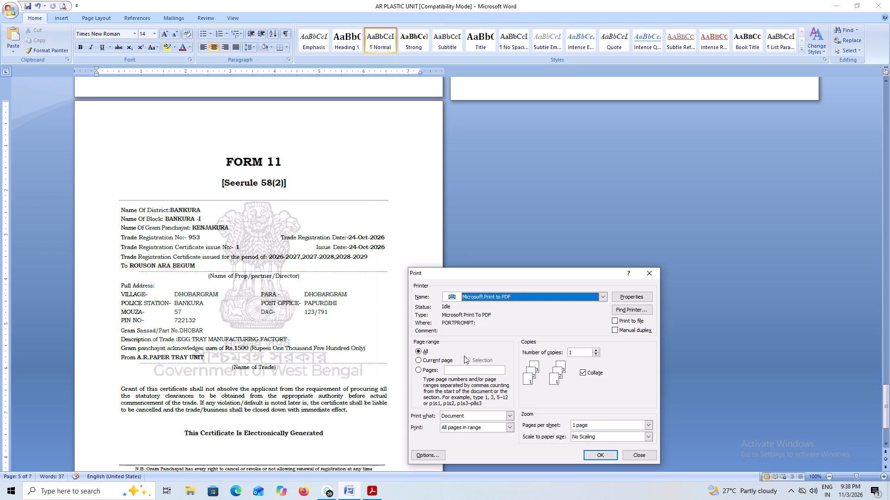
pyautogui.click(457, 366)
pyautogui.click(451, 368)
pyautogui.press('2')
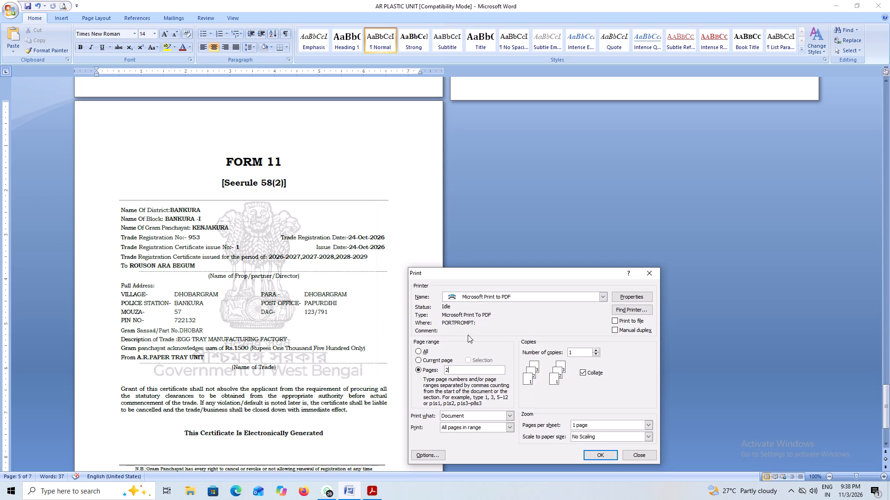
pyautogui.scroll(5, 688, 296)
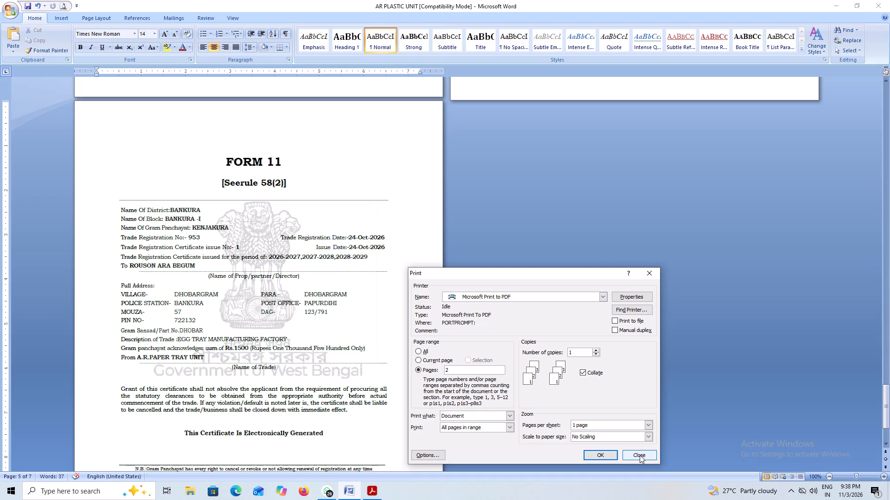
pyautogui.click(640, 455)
# Look through the pages from the letterheads to the Form 11 certificate to check which ones to print.
pyautogui.scroll(20, 723, 239)
pyautogui.scroll(4, 723, 239)
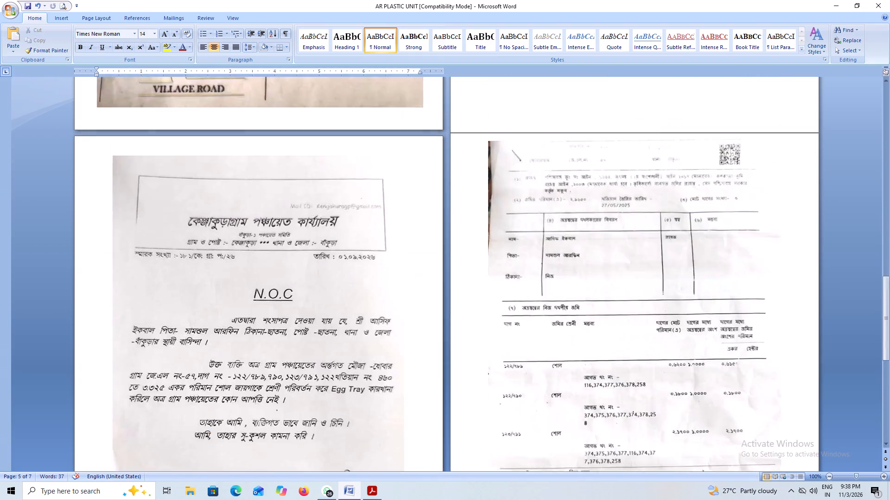
pyautogui.scroll(20, 720, 239)
pyautogui.scroll(20, 720, 239)
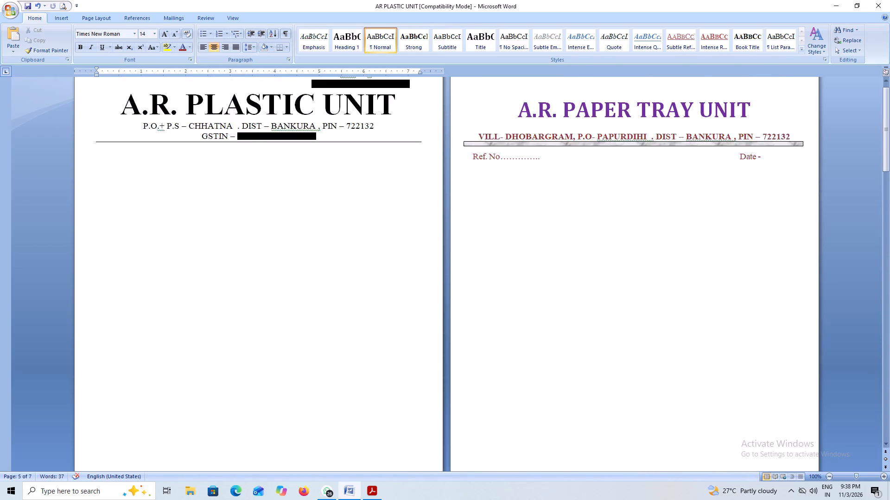
pyautogui.scroll(5, 696, 219)
pyautogui.scroll(-16, 696, 219)
pyautogui.scroll(-5, 696, 223)
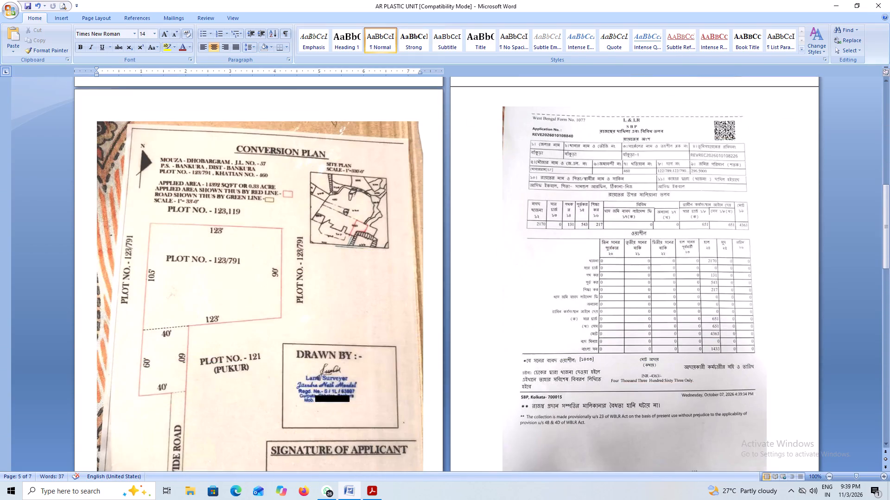
pyautogui.scroll(-20, 696, 223)
pyautogui.scroll(-14, 696, 223)
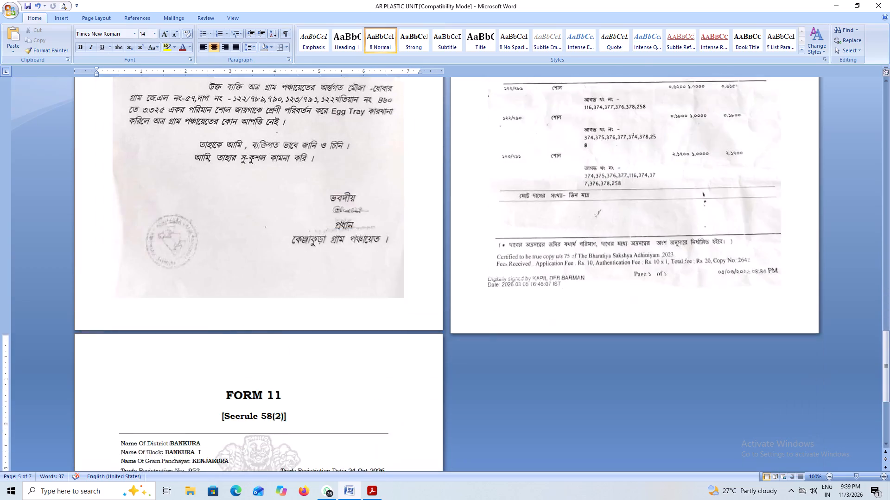
pyautogui.scroll(-11, 696, 223)
# Print pages 2-7 of the document with Microsoft Print to PDF, checking the printer properties before starting the print.
pyautogui.click(15, 12)
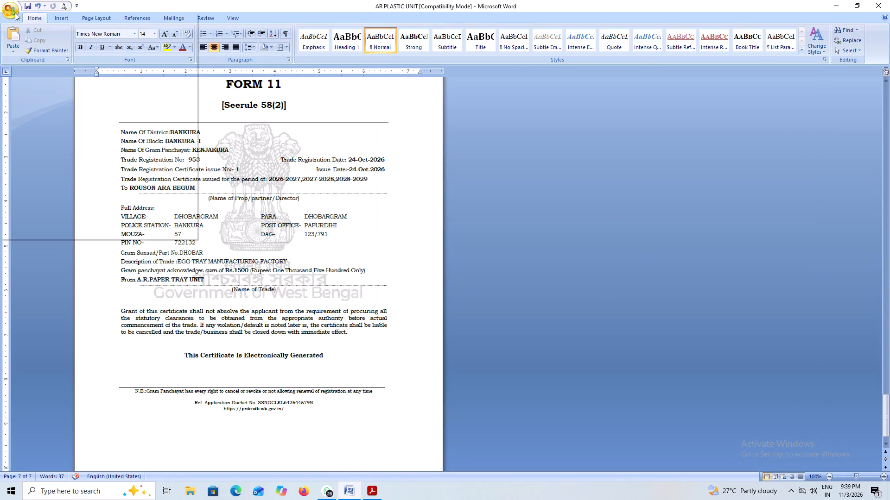
pyautogui.click(30, 131)
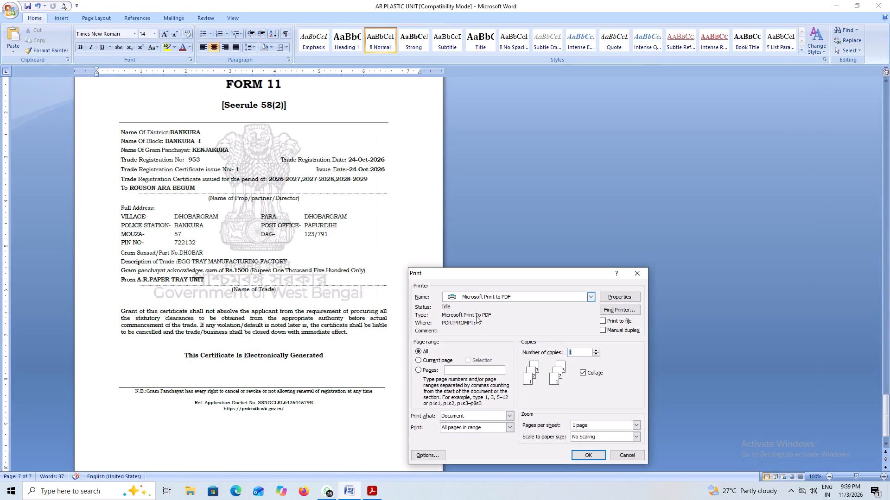
pyautogui.click(457, 371)
pyautogui.write('2-7')
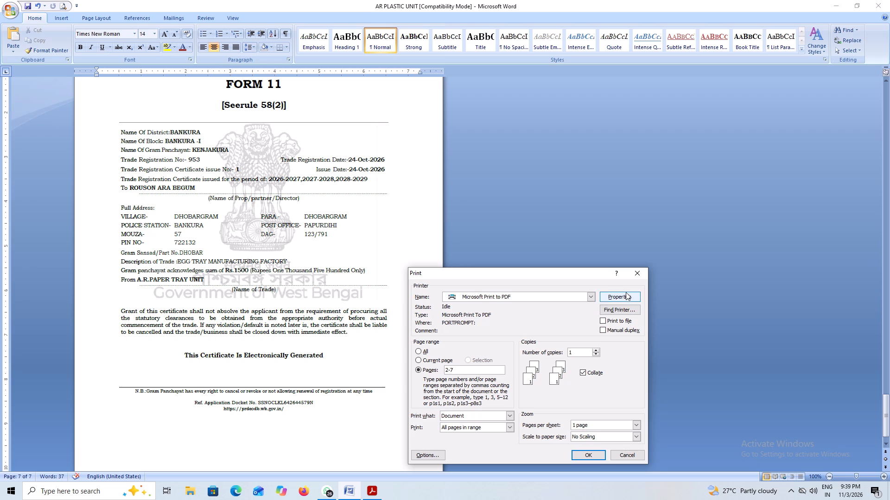
pyautogui.click(626, 292)
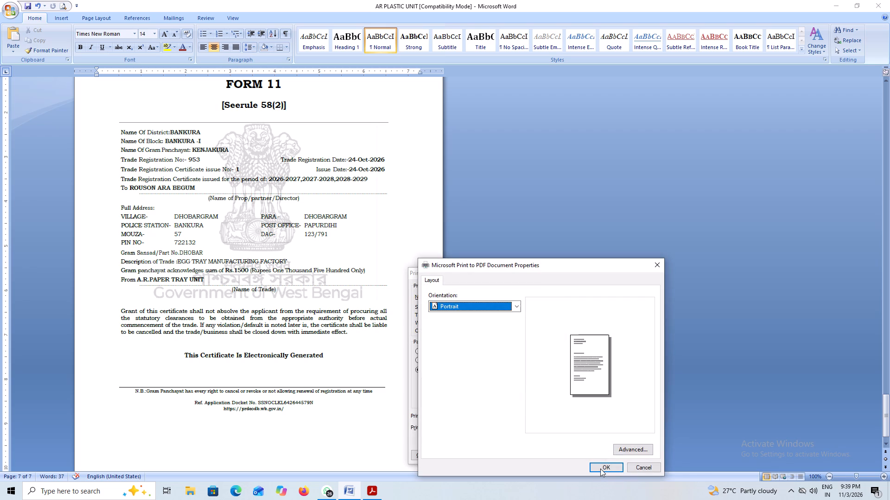
pyautogui.click(603, 466)
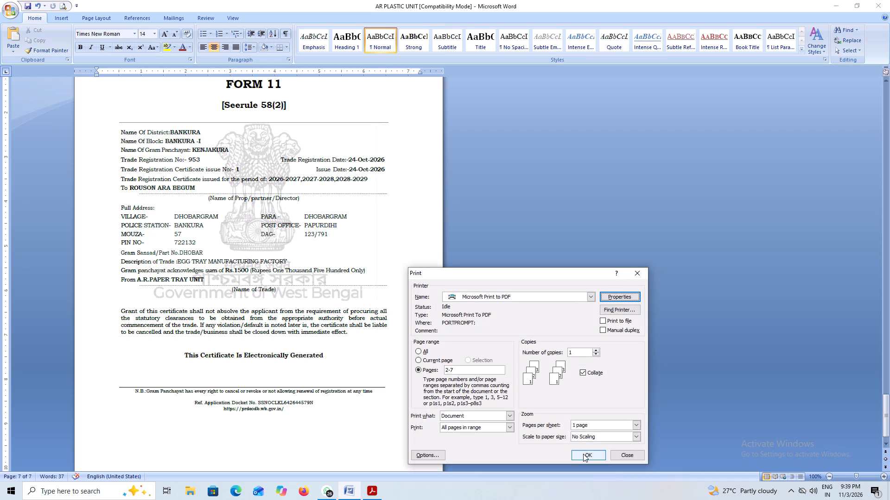
pyautogui.click(583, 454)
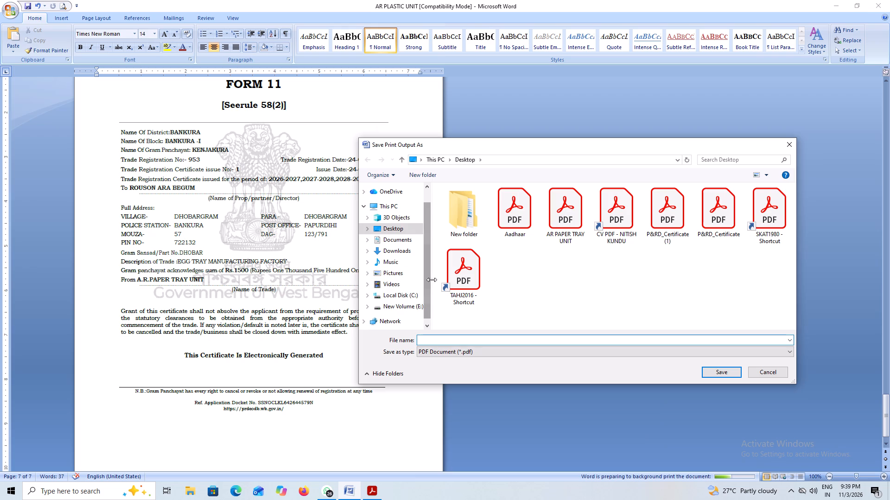
# Save the PDF print output on the Desktop under the name AR Paper Tray Documents.
pyautogui.click(438, 338)
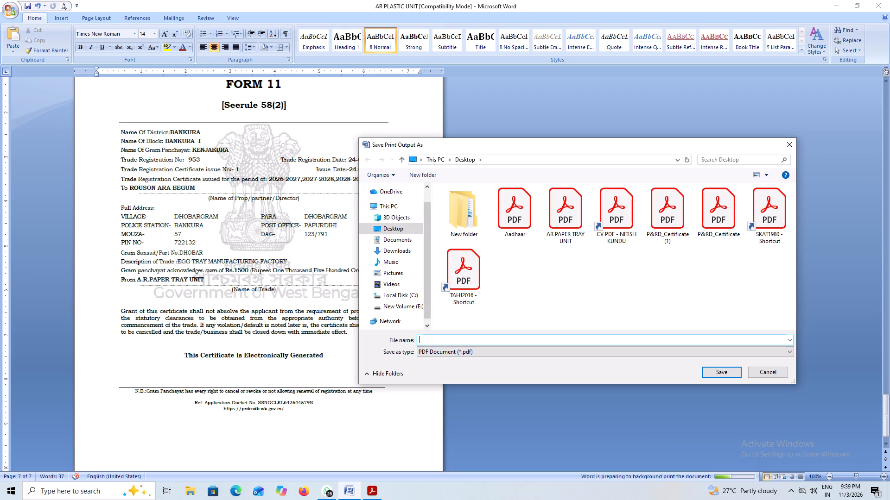
pyautogui.write('do')
pyautogui.press('BackSpace')
pyautogui.press('BackSpace')
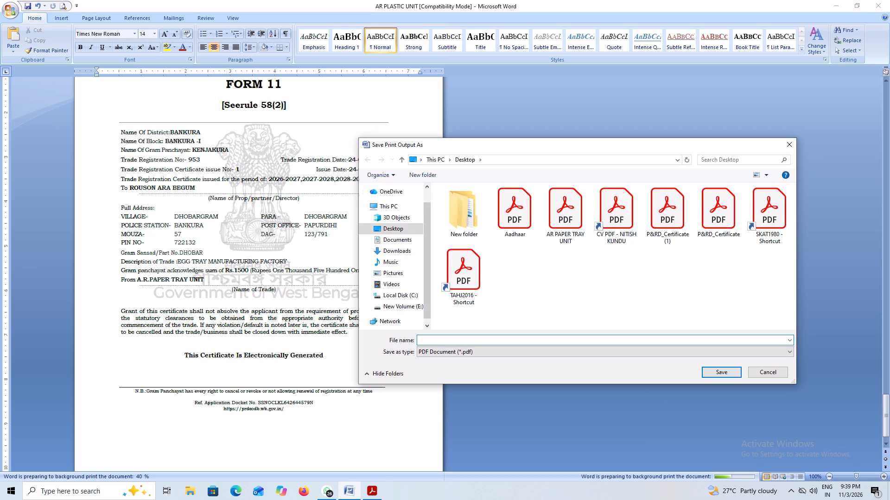
pyautogui.write('AR')
pyautogui.write('UNIT')
pyautogui.press('space')
pyautogui.press('BackSpace')
pyautogui.press('BackSpace')
pyautogui.press('BackSpace')
pyautogui.press('BackSpace')
pyautogui.press('BackSpace')
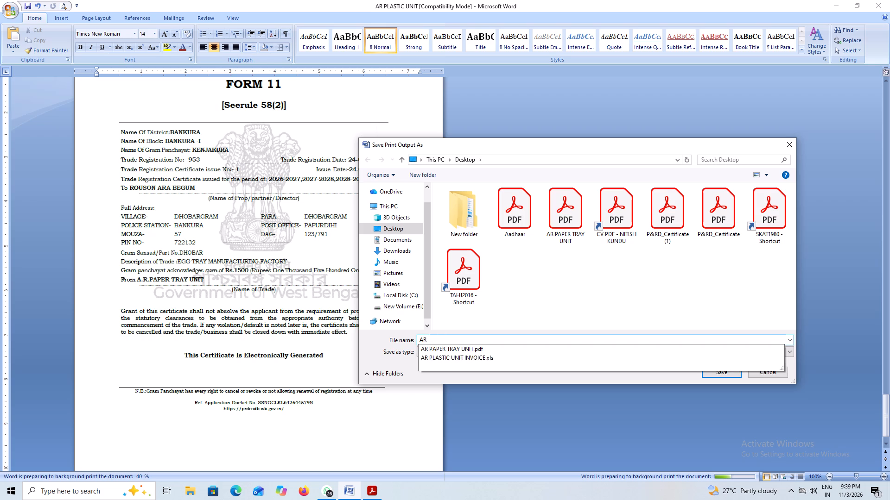
pyautogui.press('space')
pyautogui.press('p')
pyautogui.write('AP')
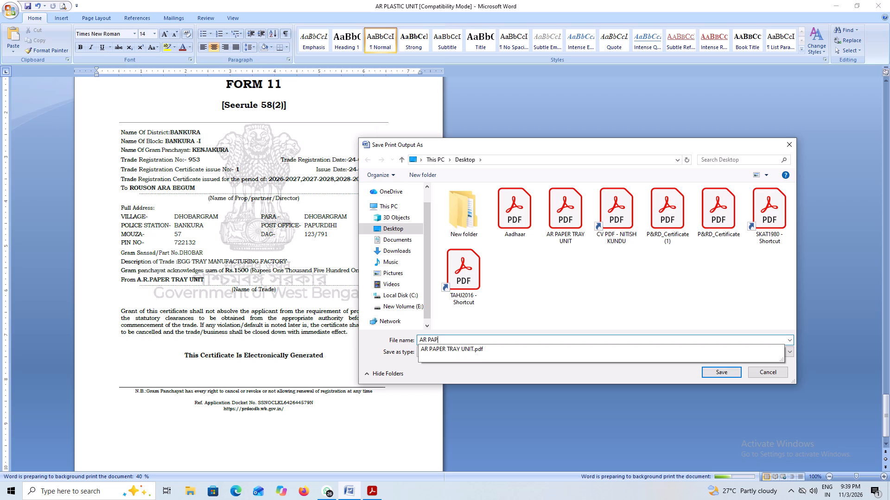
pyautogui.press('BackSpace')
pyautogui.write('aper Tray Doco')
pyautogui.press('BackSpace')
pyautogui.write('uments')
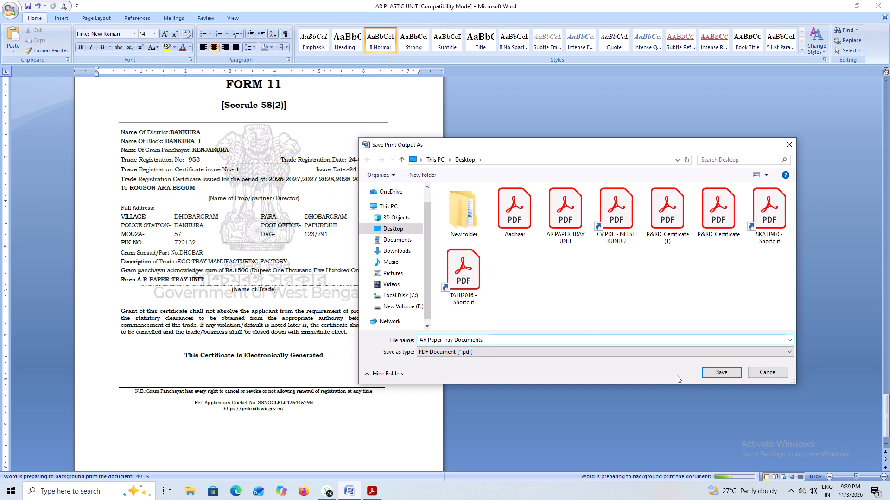
# Finish saving the print output to the Desktop as the PDF document AR Paper Tray Documents.
pyautogui.click(719, 372)
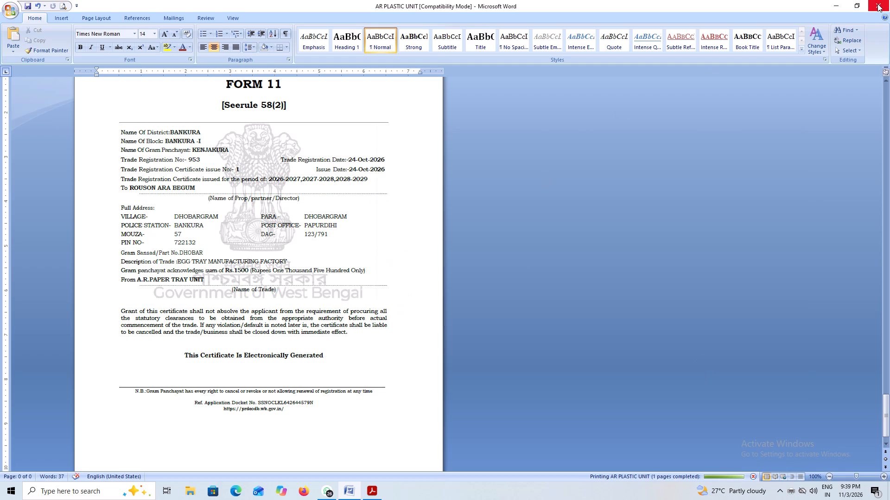
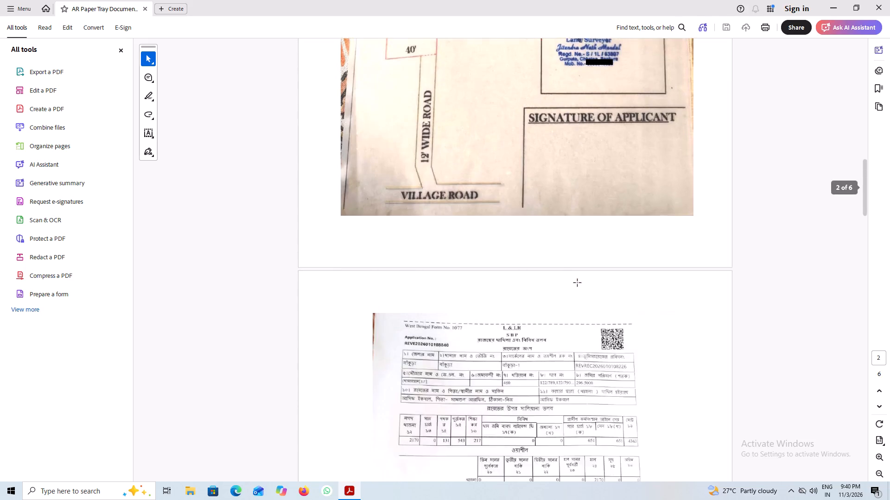
# Check the remaining pages of the AR Paper Tray Documents PDF through to the trade registration certificate and close it.
pyautogui.scroll(-17, 578, 283)
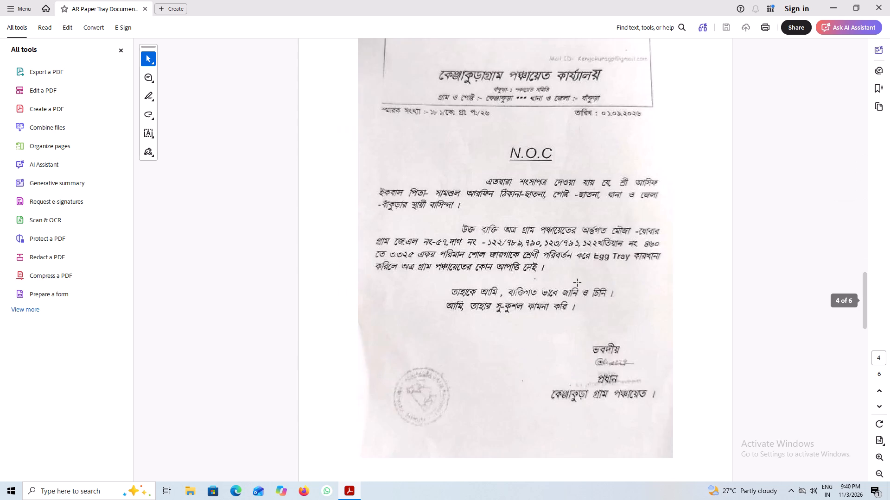
pyautogui.scroll(-18, 578, 283)
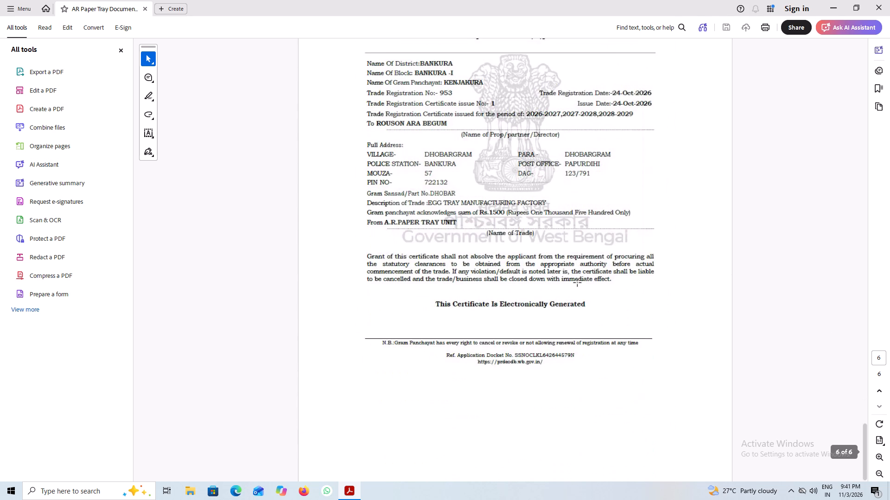
pyautogui.scroll(-2, 578, 283)
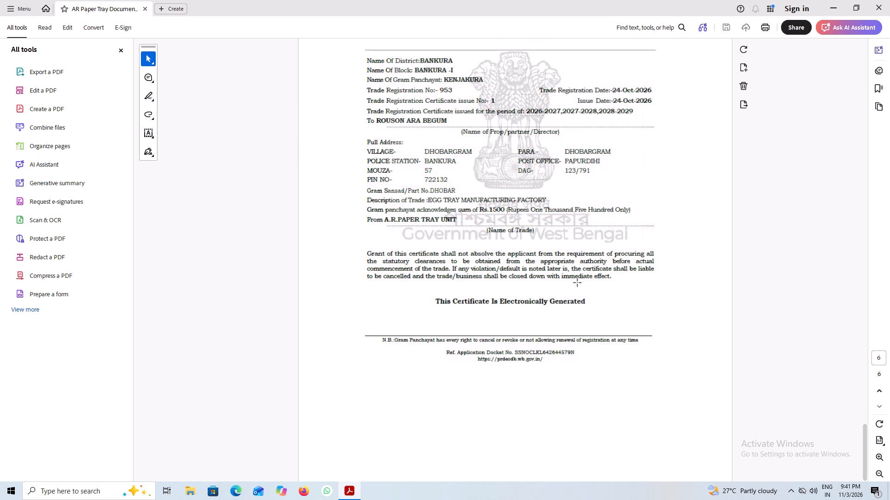
pyautogui.click(879, 9)
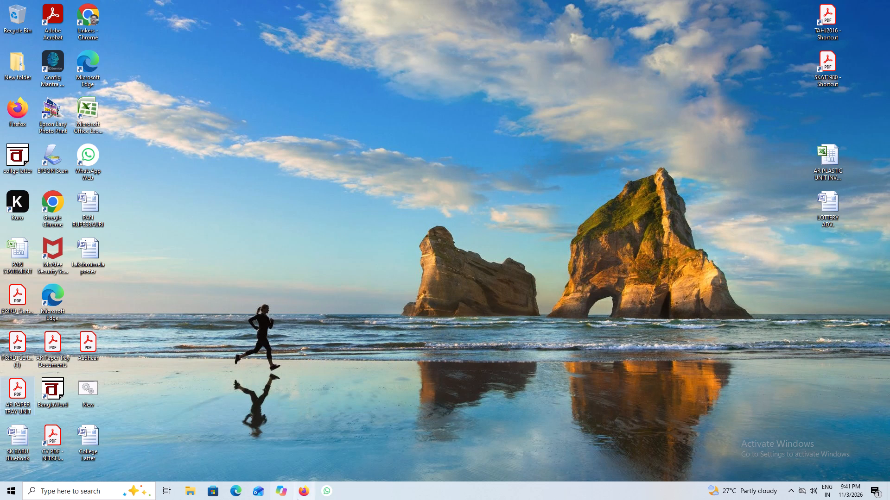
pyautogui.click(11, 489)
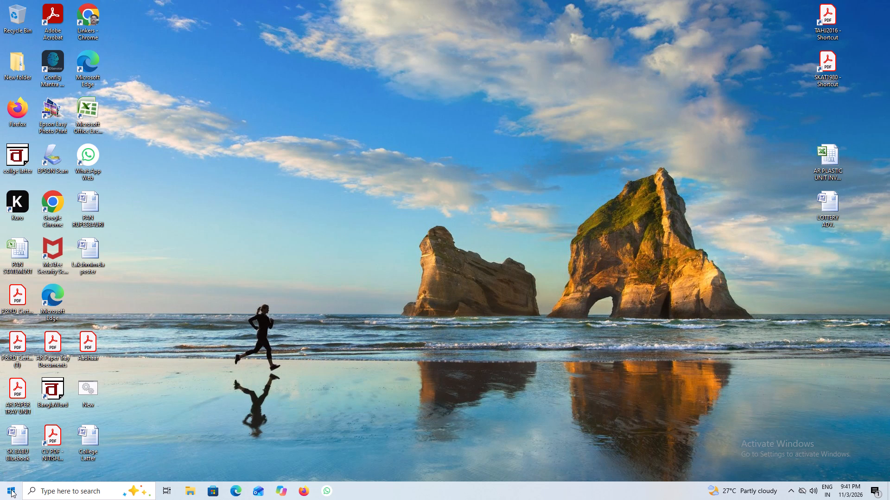